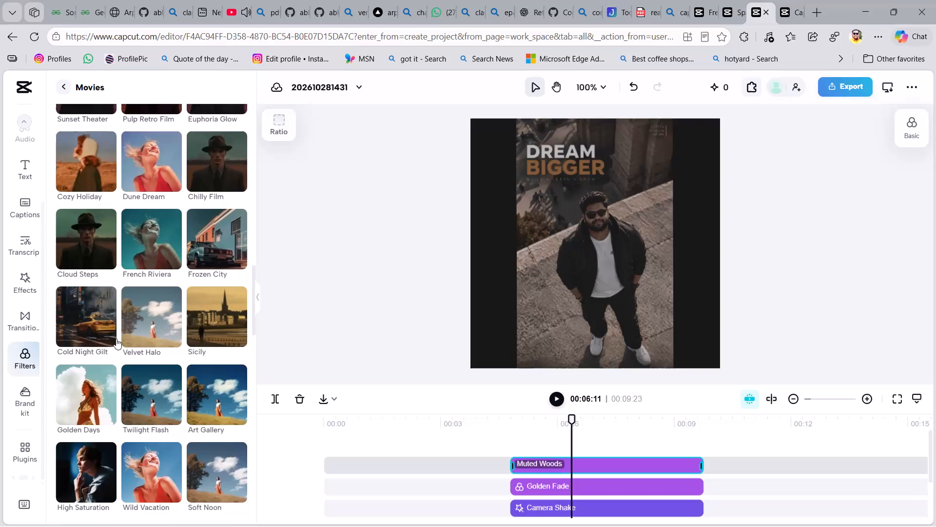
Play back the portrait clip from about 00:04:27 to review the Muted Woods filter over it.
{"action": "scroll", "coordinate": [116, 339], "scroll_direction": "down", "scroll_amount": 2}
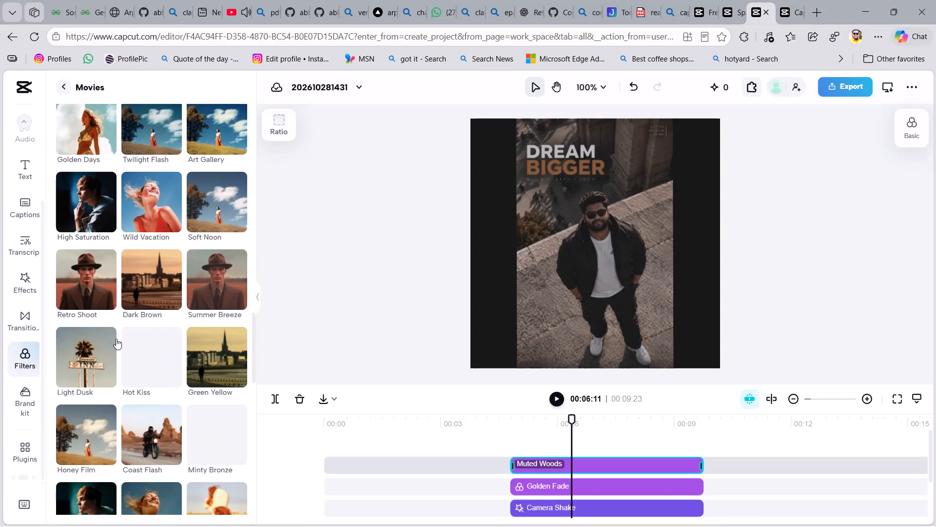
{"action": "scroll", "coordinate": [116, 339], "scroll_direction": "up", "scroll_amount": 1}
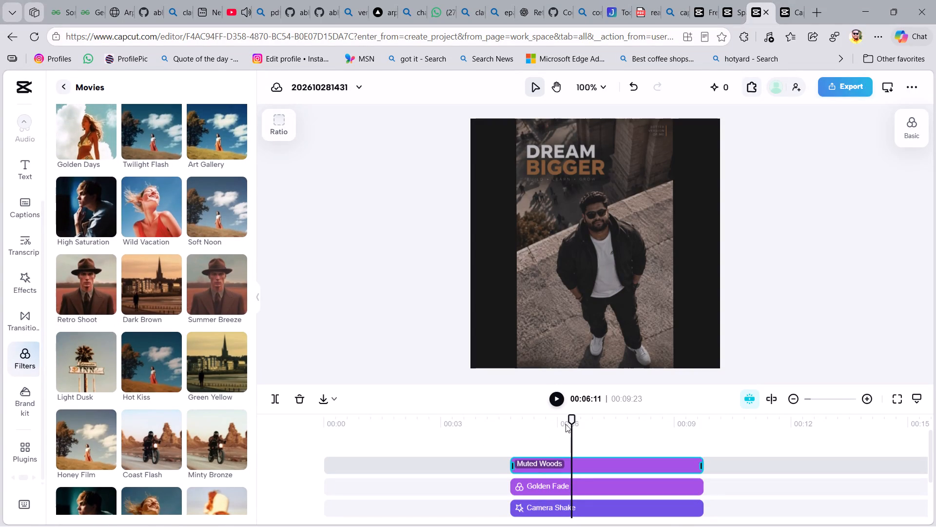
{"action": "left_click", "coordinate": [576, 423]}
{"action": "left_click_drag", "start_coordinate": [572, 426], "coordinate": [520, 425]}
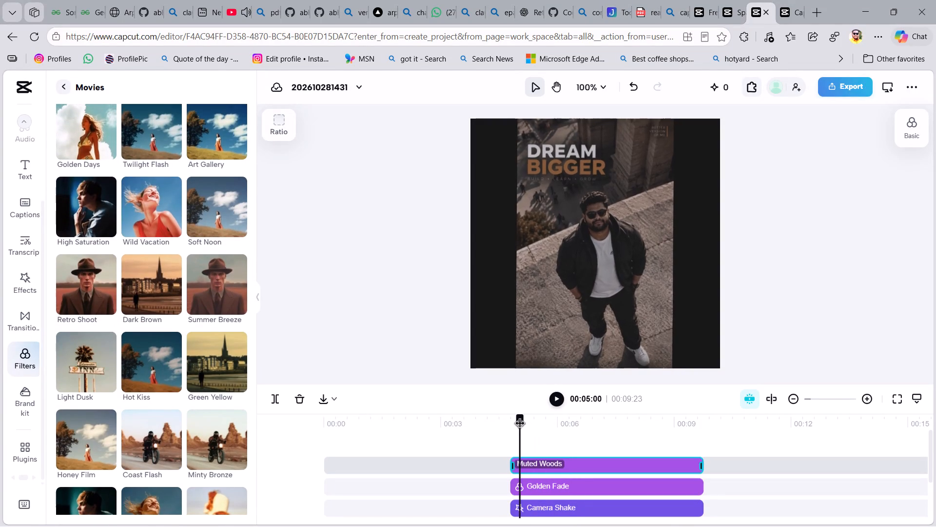
{"action": "left_click_drag", "start_coordinate": [520, 425], "coordinate": [516, 424]}
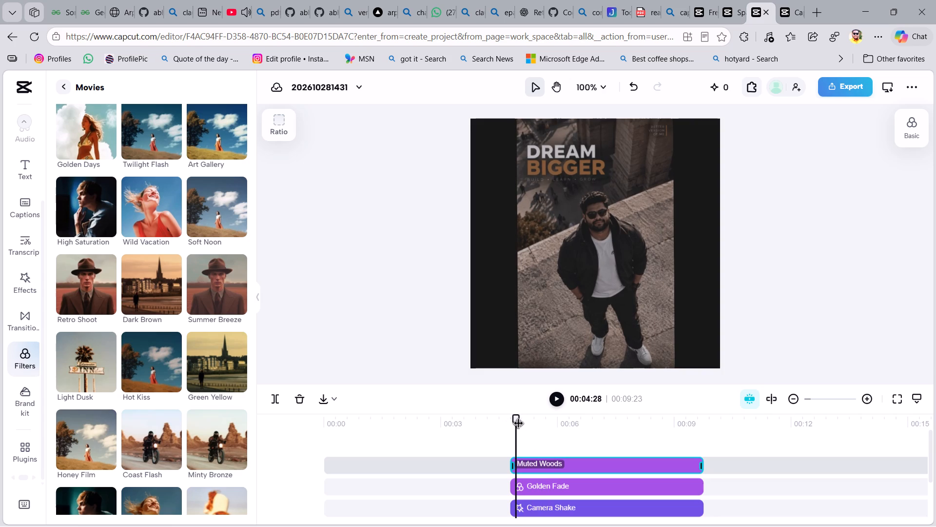
{"action": "left_click", "coordinate": [518, 425]}
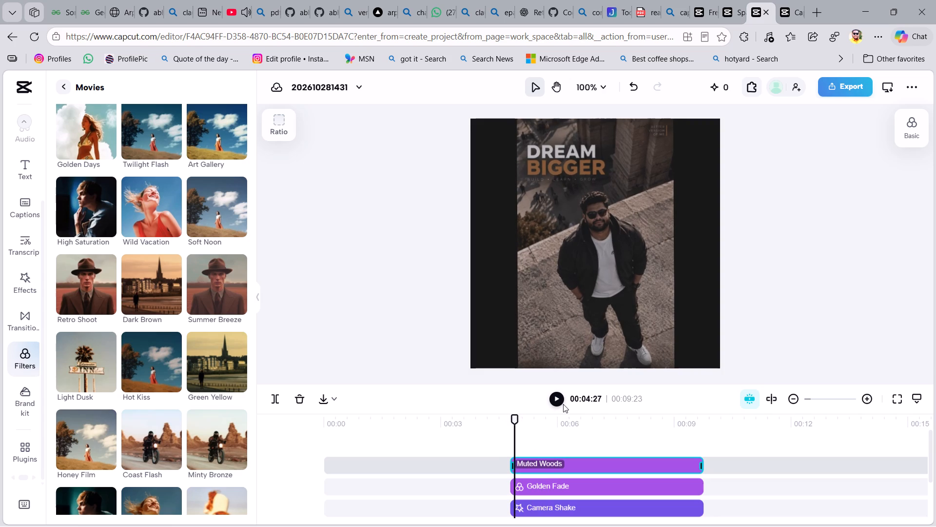
{"action": "left_click", "coordinate": [563, 404]}
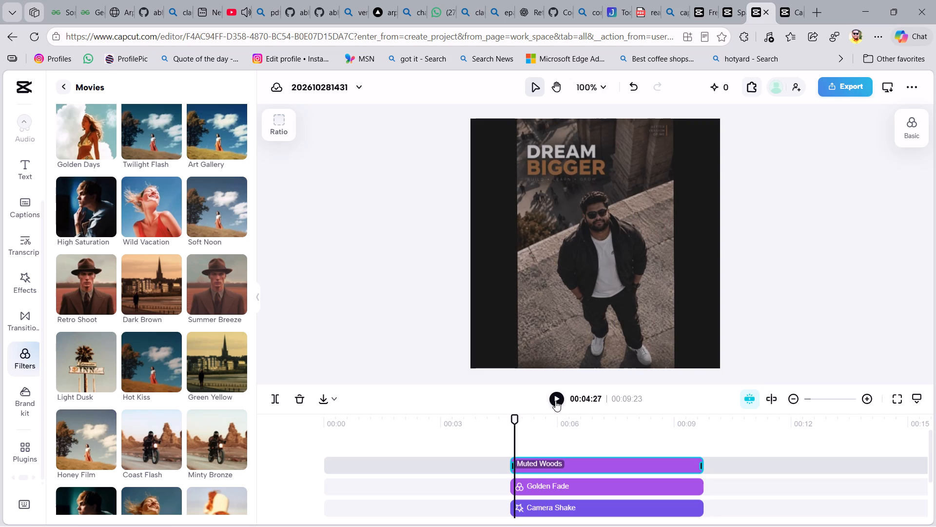
{"action": "left_click", "coordinate": [555, 401]}
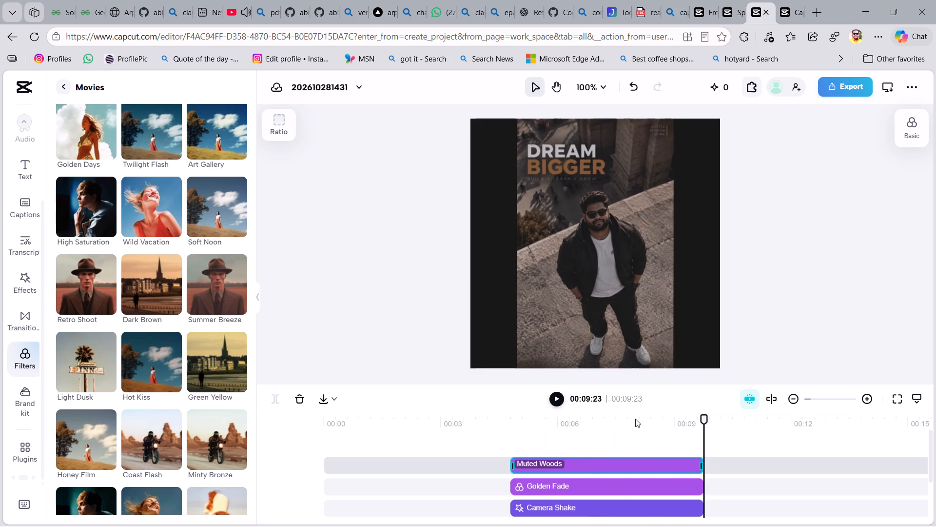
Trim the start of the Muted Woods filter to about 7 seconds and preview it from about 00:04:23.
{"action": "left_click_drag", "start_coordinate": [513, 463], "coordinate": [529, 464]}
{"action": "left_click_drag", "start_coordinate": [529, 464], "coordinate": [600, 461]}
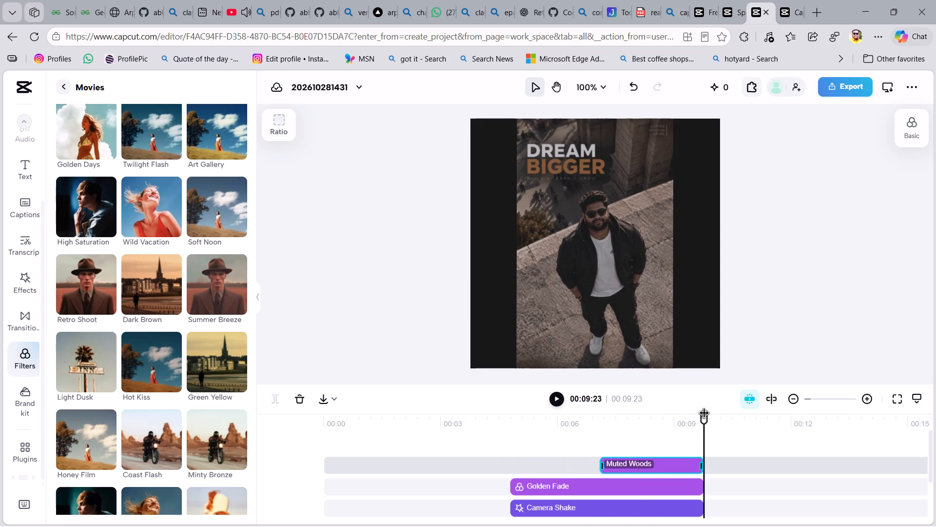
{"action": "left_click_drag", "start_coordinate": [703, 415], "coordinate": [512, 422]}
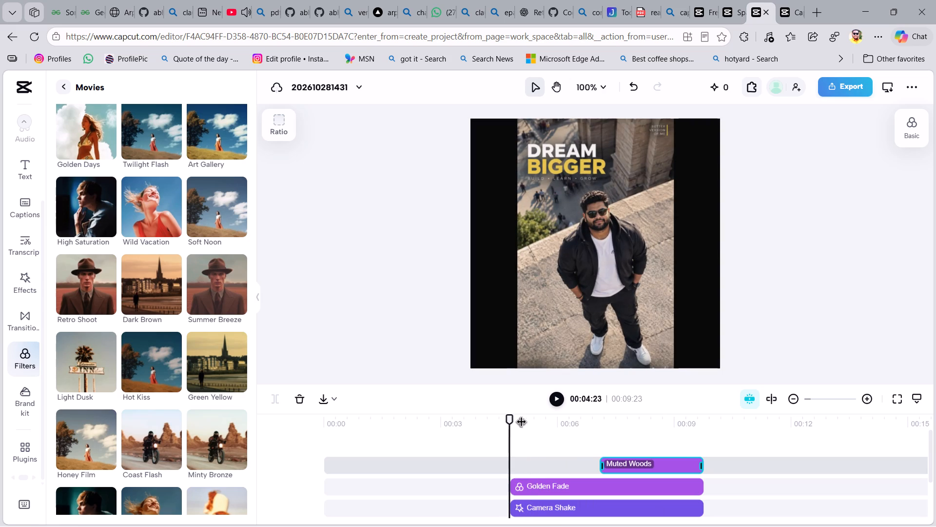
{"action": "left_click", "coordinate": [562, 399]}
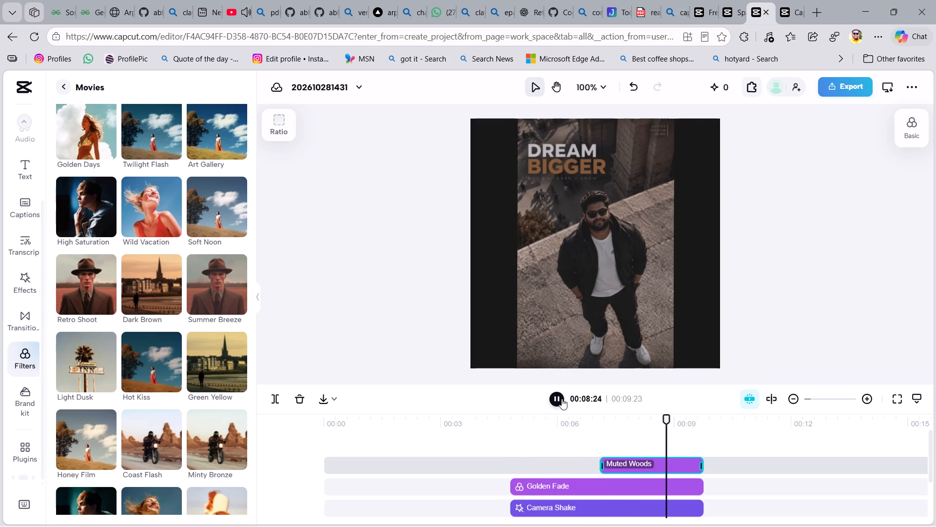
Trim the start of the Muted Woods filter to about 9 seconds, keeping its end at 00:09:23.
{"action": "scroll", "coordinate": [219, 338], "scroll_direction": "down", "scroll_amount": 2}
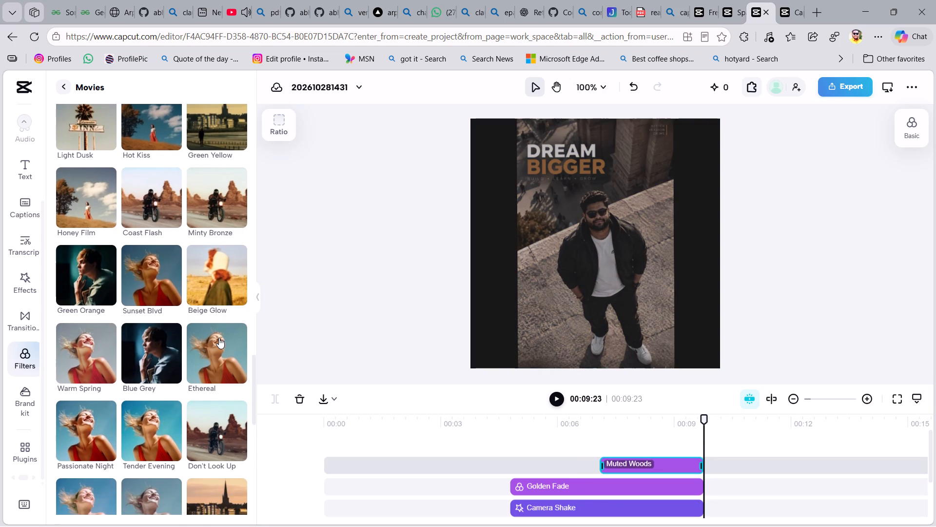
{"action": "scroll", "coordinate": [219, 338], "scroll_direction": "down", "scroll_amount": 1}
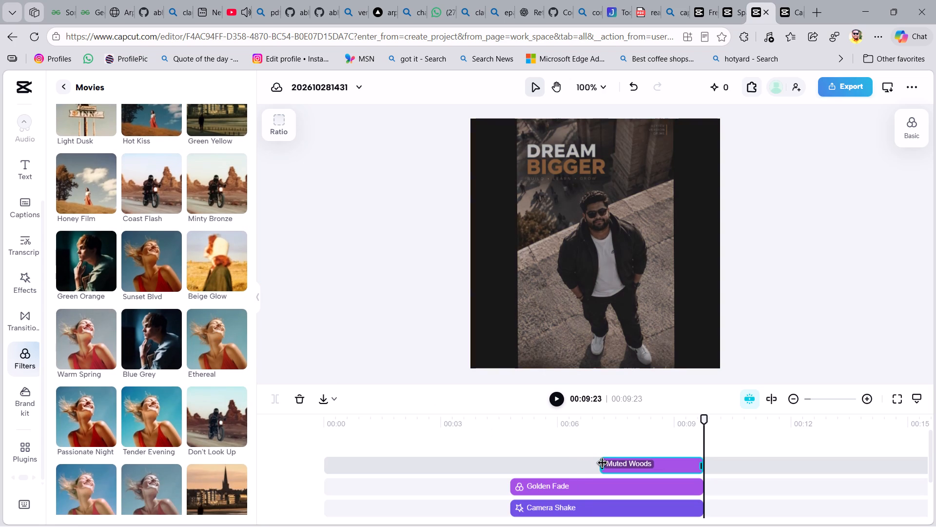
{"action": "left_click_drag", "start_coordinate": [603, 465], "coordinate": [664, 469]}
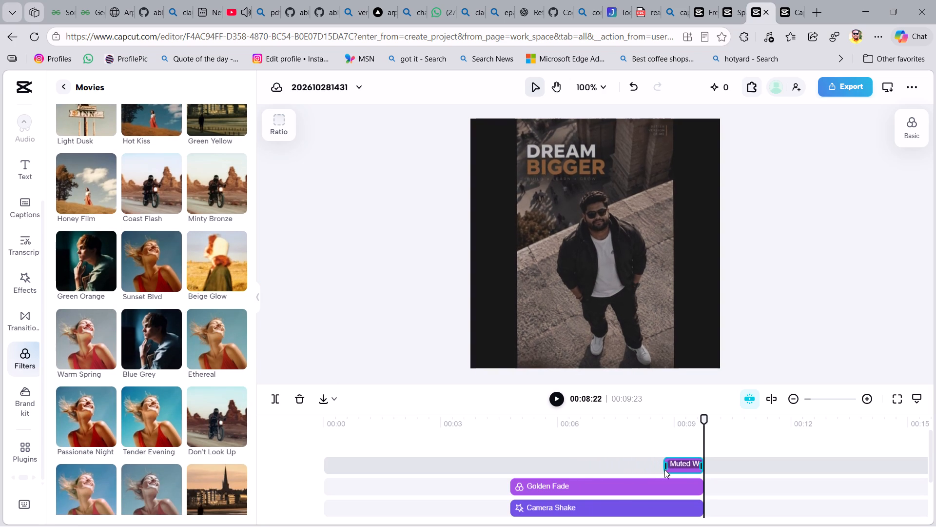
{"action": "left_click_drag", "start_coordinate": [664, 469], "coordinate": [671, 469]}
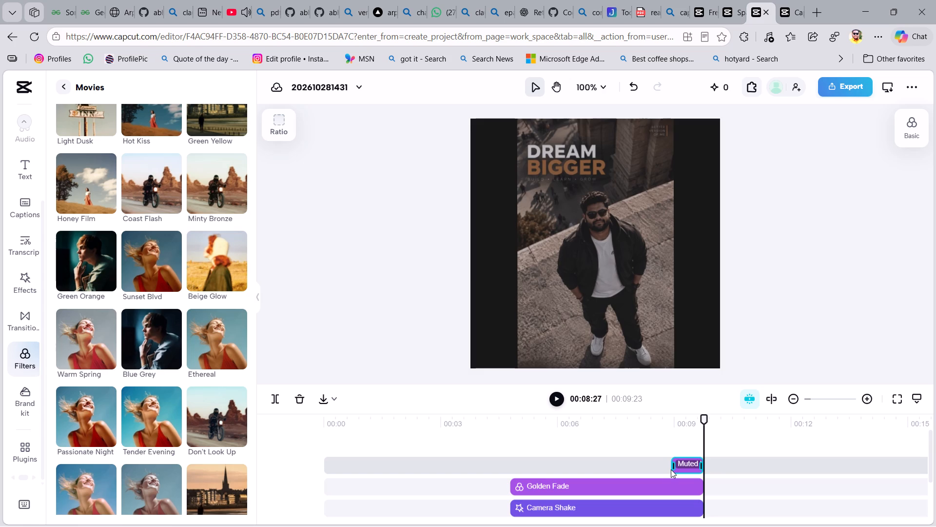
{"action": "left_click_drag", "start_coordinate": [671, 469], "coordinate": [676, 469]}
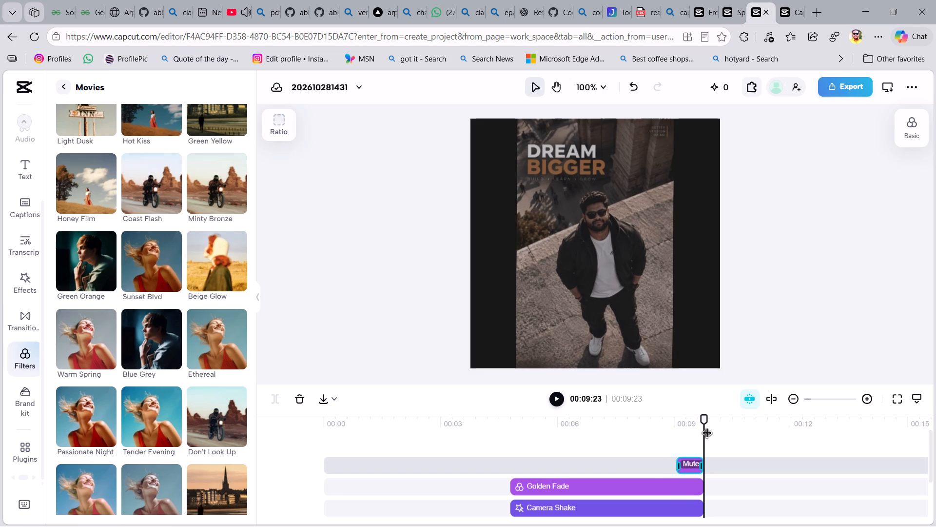
Play back the video from about 00:03:27 to the end to review the shortened Muted Woods filter.
{"action": "left_click_drag", "start_coordinate": [705, 420], "coordinate": [475, 437]}
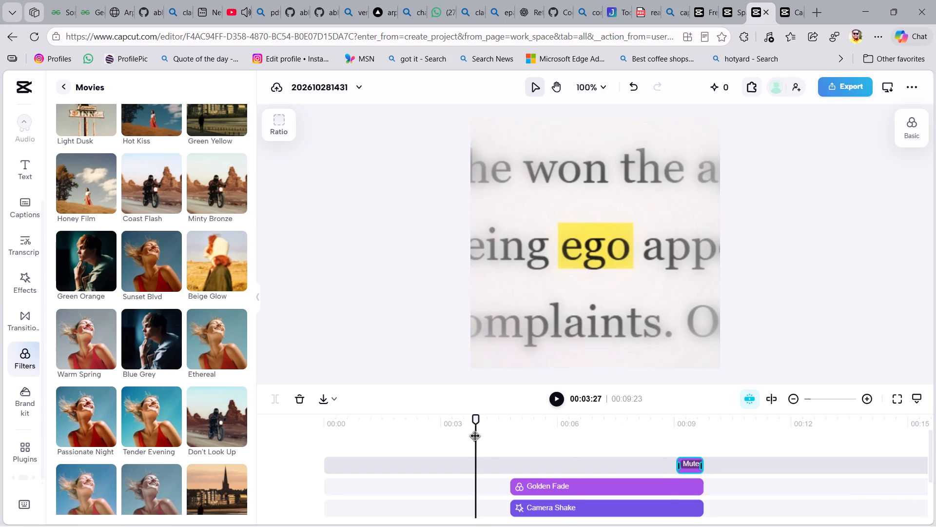
{"action": "left_click", "coordinate": [564, 392]}
{"action": "left_click", "coordinate": [561, 404]}
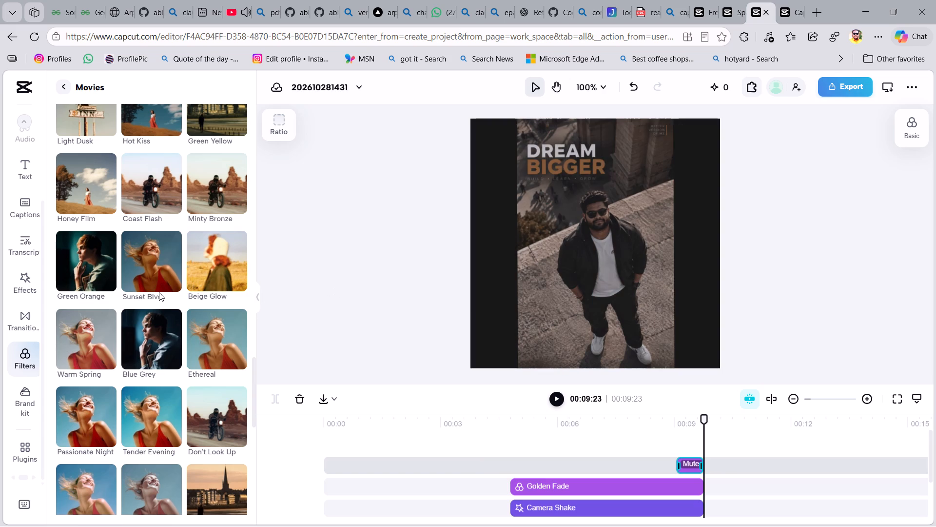
Browse the Movies filter collection for another look for the portrait clip.
{"action": "scroll", "coordinate": [159, 292], "scroll_direction": "up", "scroll_amount": 1}
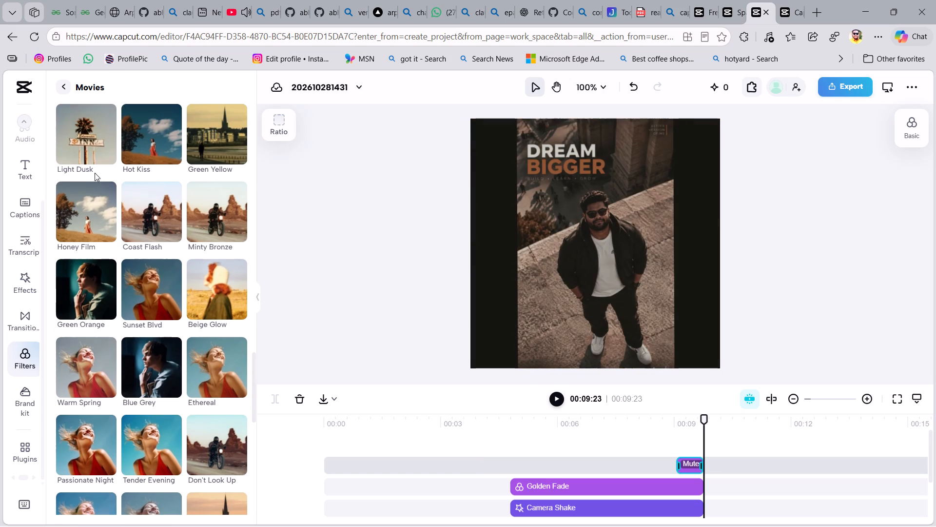
{"action": "scroll", "coordinate": [86, 175], "scroll_direction": "up", "scroll_amount": 5}
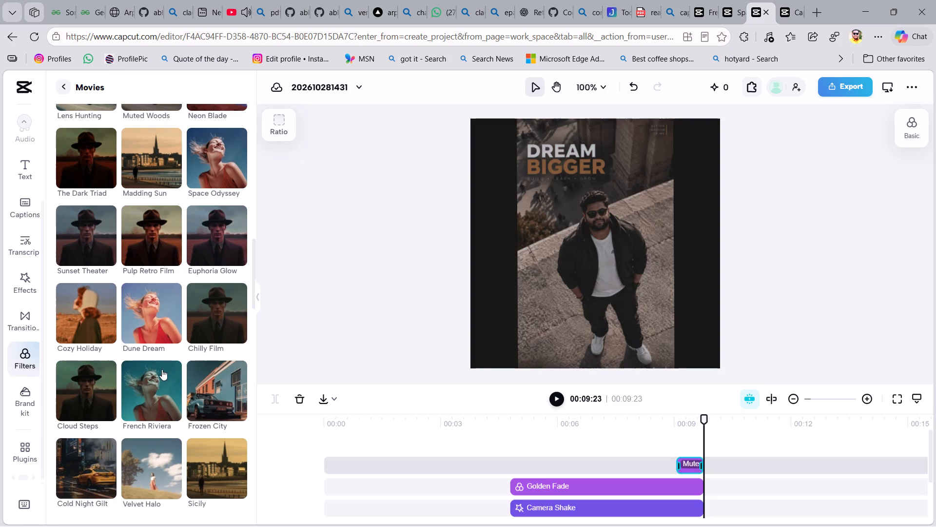
{"action": "scroll", "coordinate": [105, 330], "scroll_direction": "down", "scroll_amount": 2}
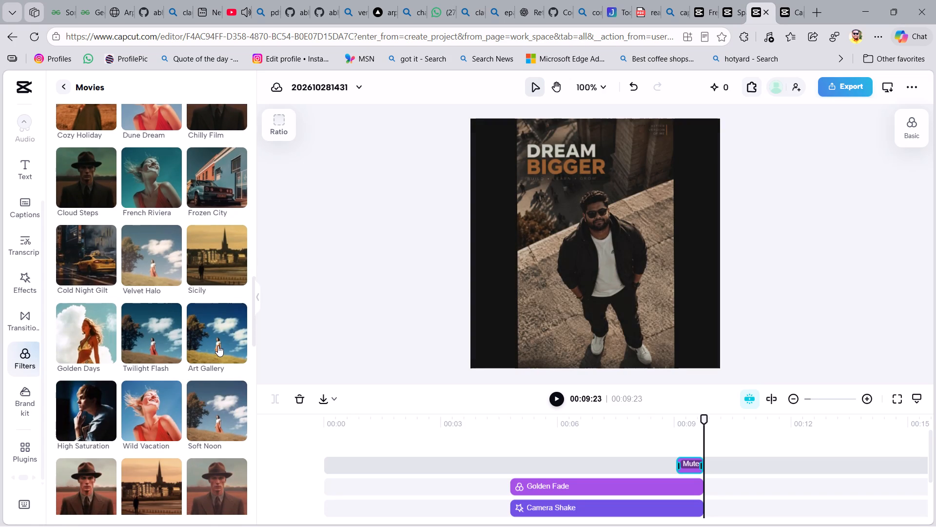
{"action": "scroll", "coordinate": [218, 345], "scroll_direction": "down", "scroll_amount": 2}
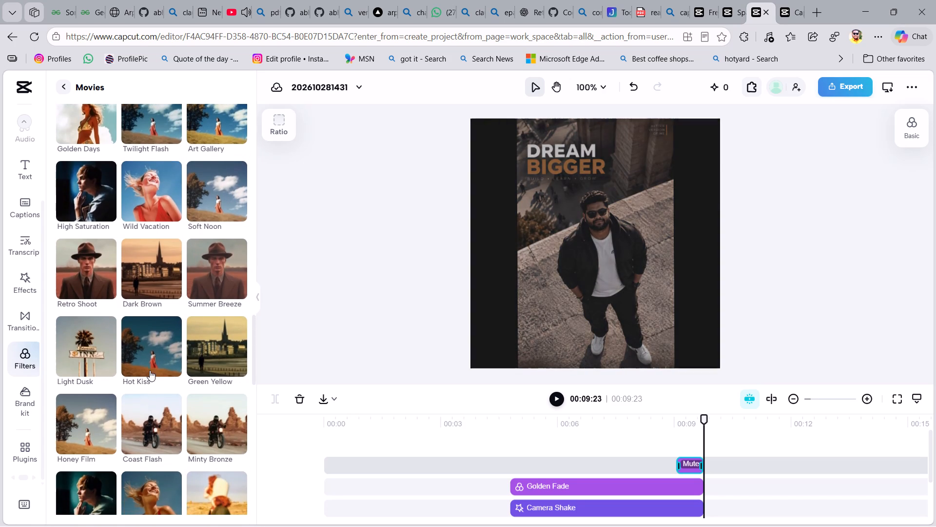
{"action": "scroll", "coordinate": [174, 436], "scroll_direction": "down", "scroll_amount": 1}
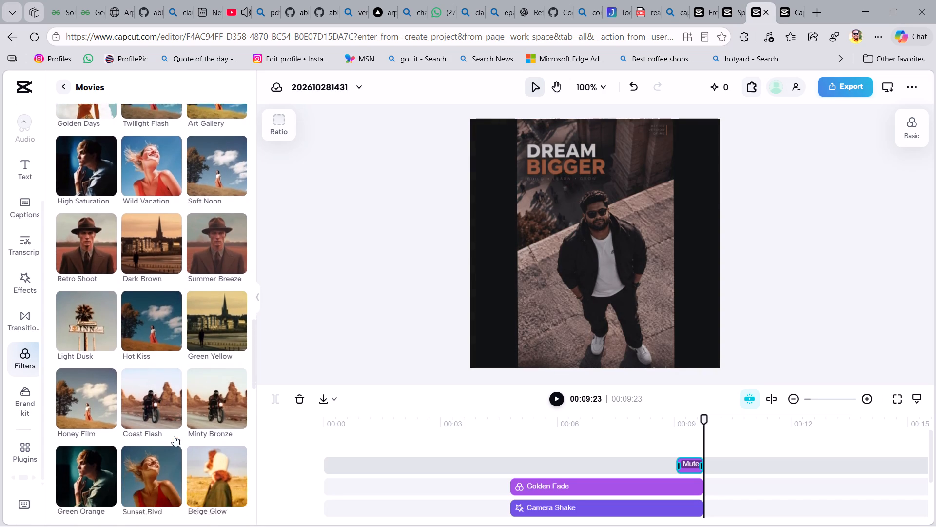
{"action": "scroll", "coordinate": [174, 436], "scroll_direction": "down", "scroll_amount": 2}
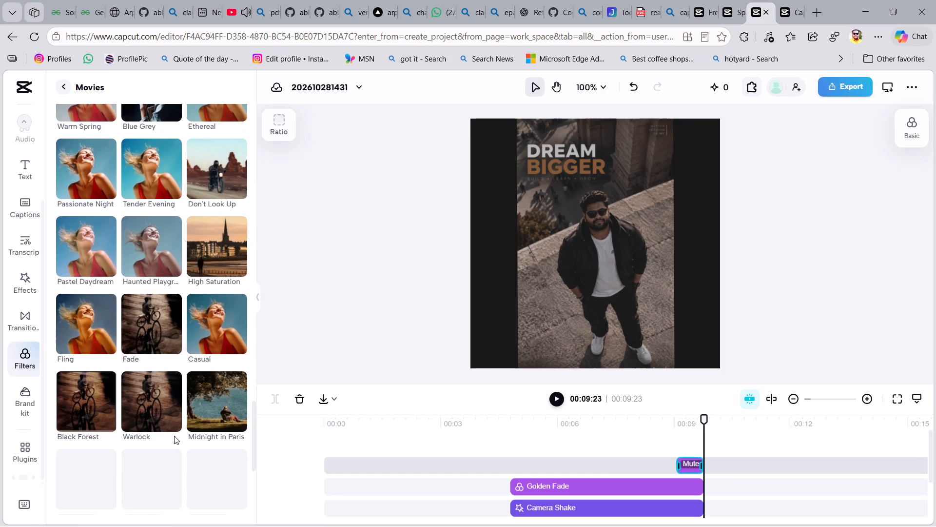
{"action": "scroll", "coordinate": [157, 405], "scroll_direction": "down", "scroll_amount": 4}
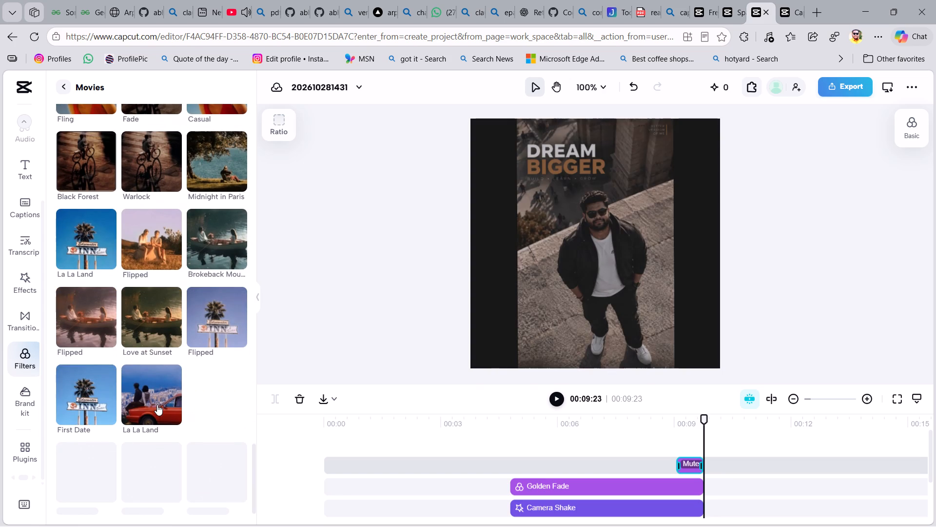
{"action": "scroll", "coordinate": [138, 392], "scroll_direction": "down", "scroll_amount": 6}
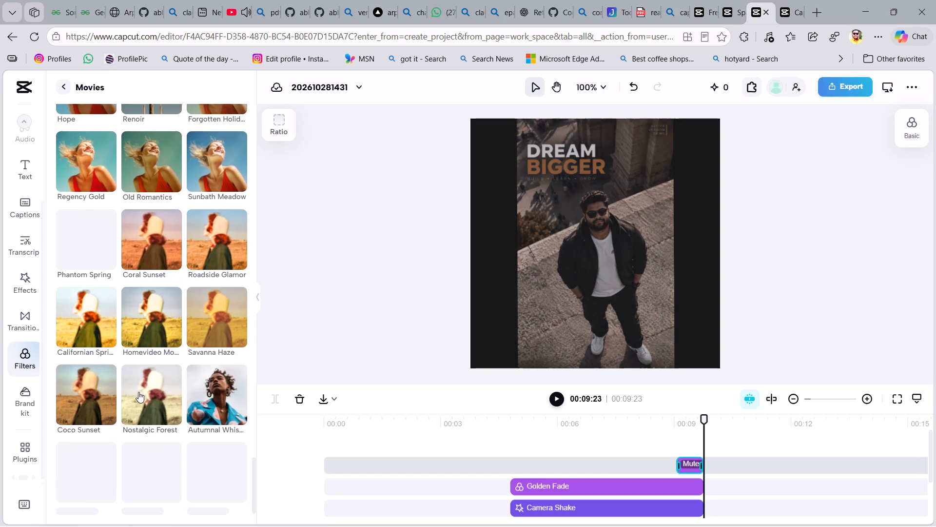
{"action": "scroll", "coordinate": [138, 392], "scroll_direction": "down", "scroll_amount": 4}
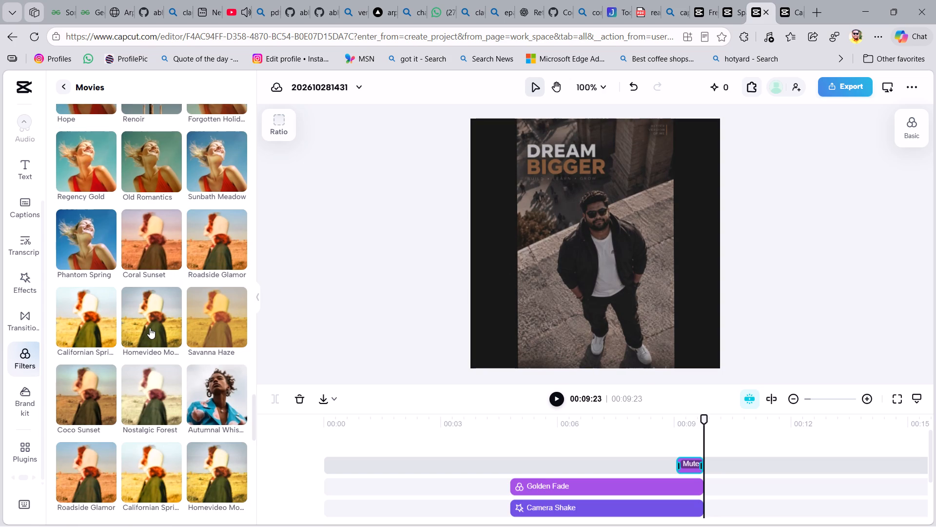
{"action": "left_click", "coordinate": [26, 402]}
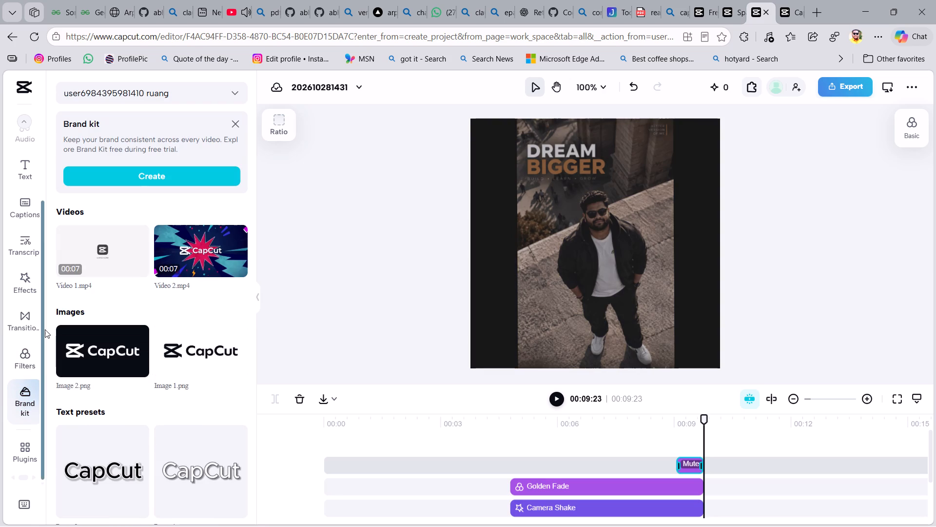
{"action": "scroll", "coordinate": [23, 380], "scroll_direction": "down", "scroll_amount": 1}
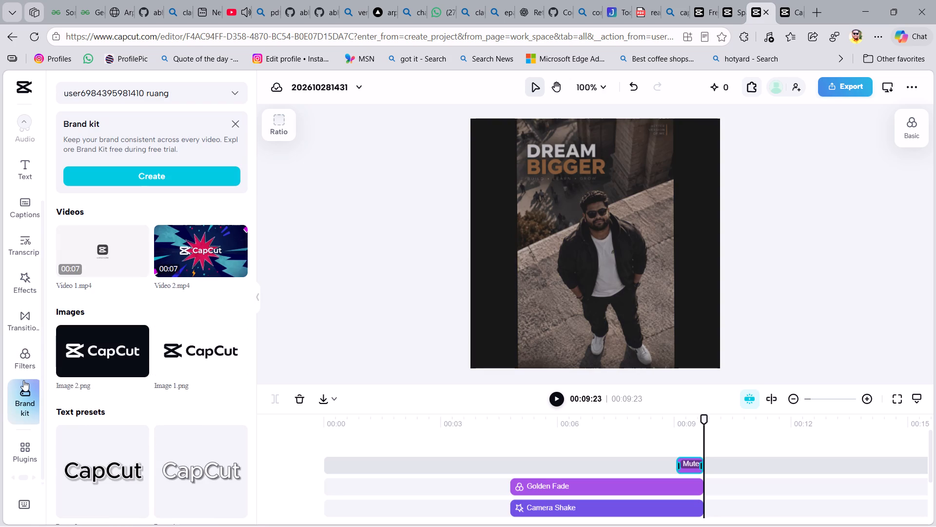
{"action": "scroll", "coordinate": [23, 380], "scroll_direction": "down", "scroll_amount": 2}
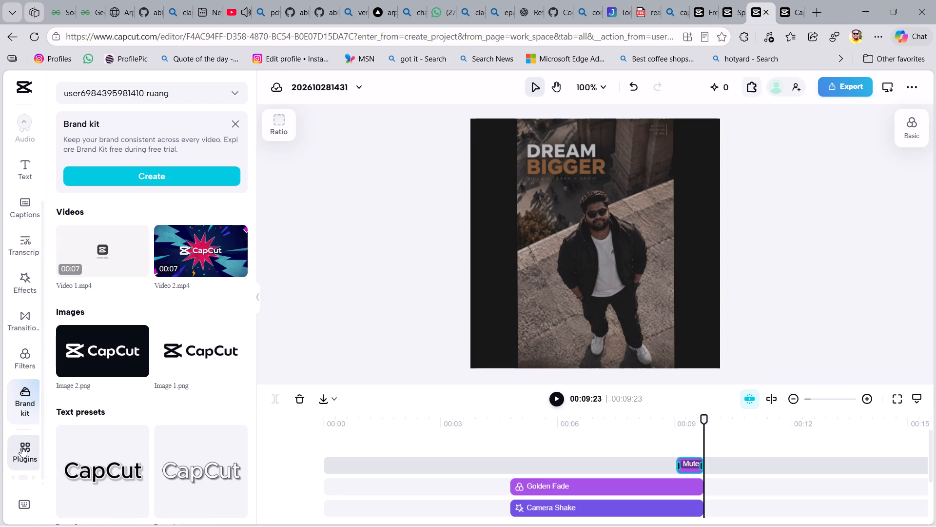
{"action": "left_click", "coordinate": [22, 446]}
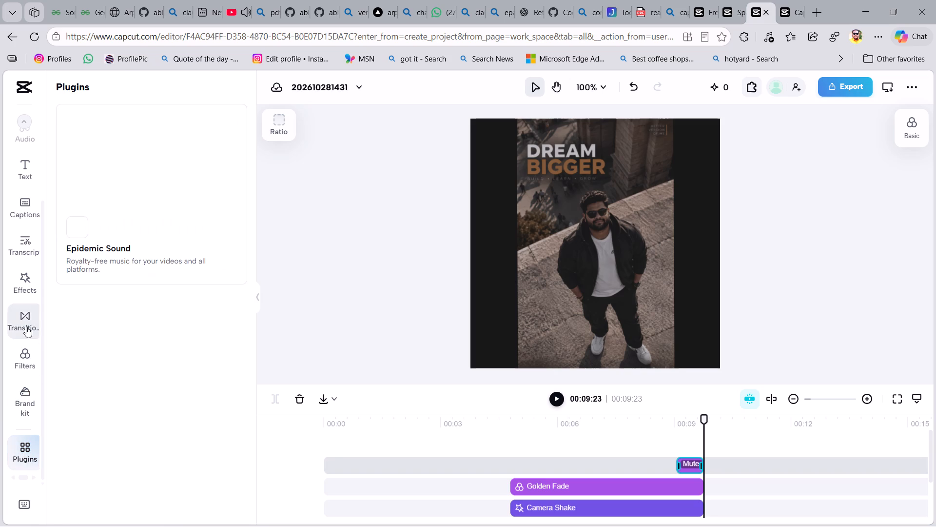
Search the video effects for "cemera role".
{"action": "left_click", "coordinate": [23, 296]}
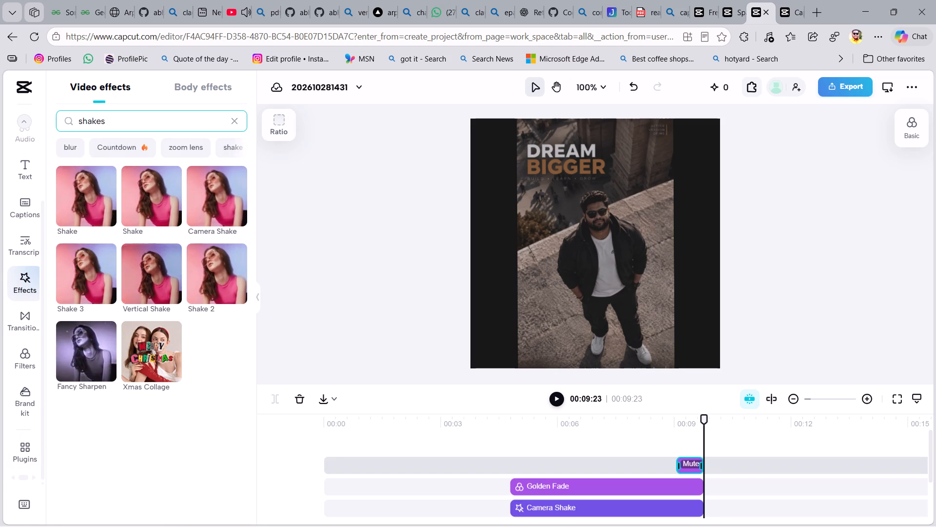
{"action": "left_click", "coordinate": [238, 117]}
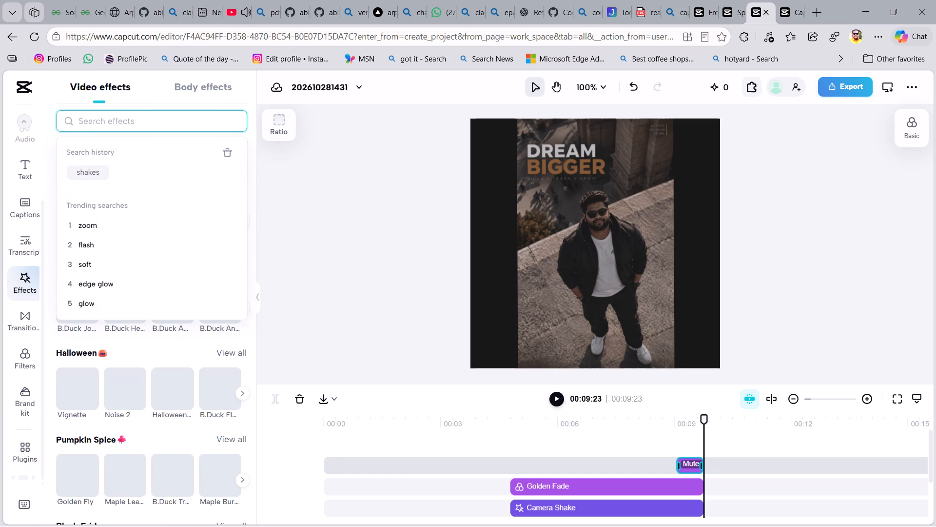
{"action": "type", "text": "cemera"}
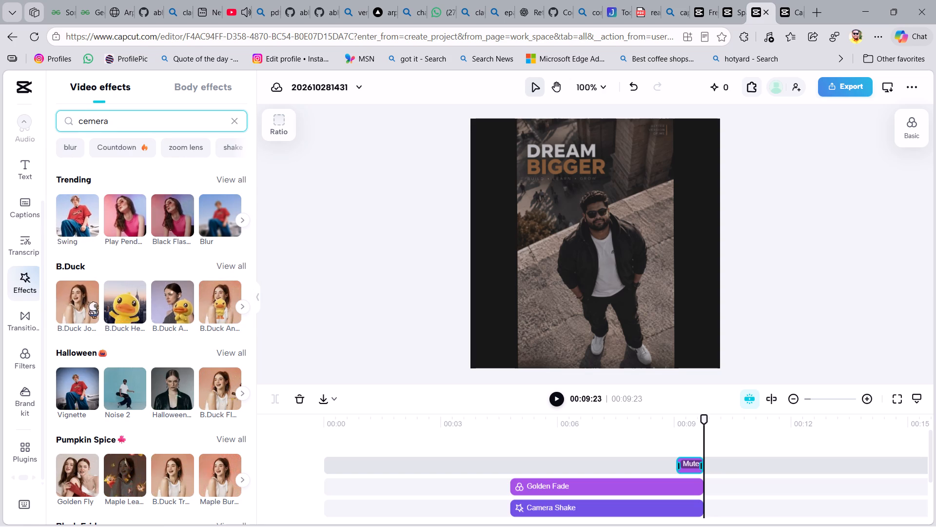
{"action": "key", "text": "space"}
{"action": "type", "text": "role"}
{"action": "key", "text": "space"}
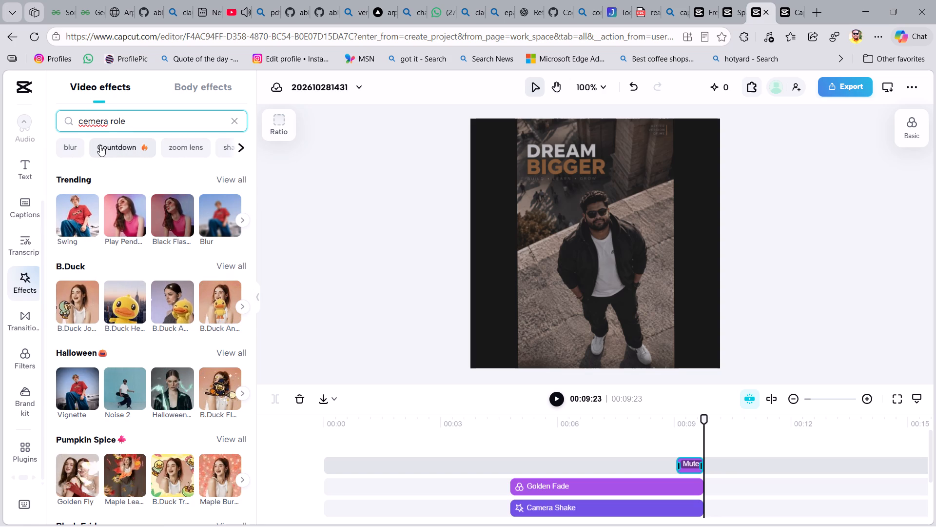
{"action": "scroll", "coordinate": [105, 280], "scroll_direction": "down", "scroll_amount": 1}
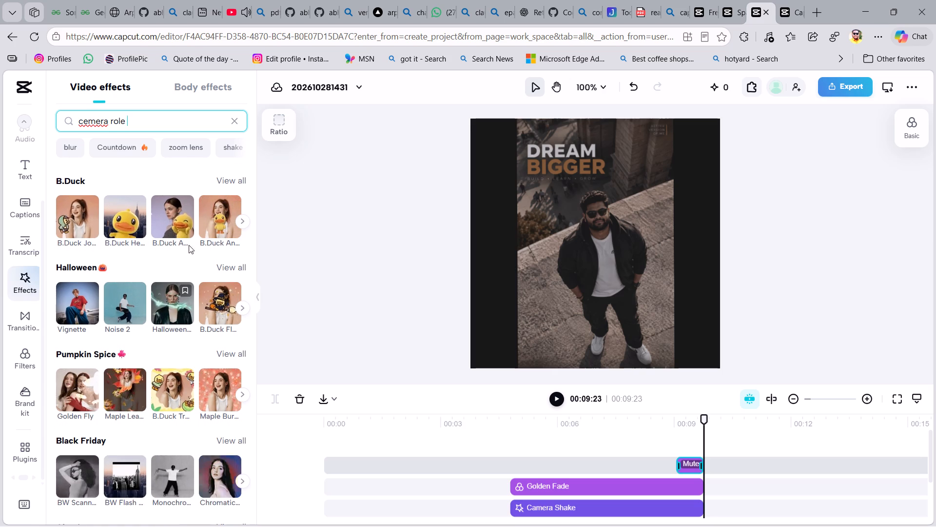
{"action": "key", "text": "Return"}
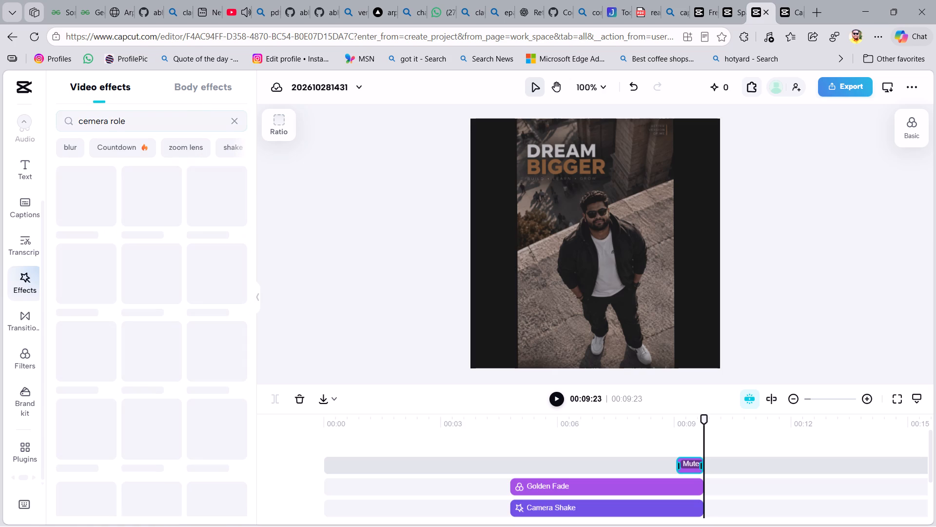
{"action": "left_click", "coordinate": [143, 116]}
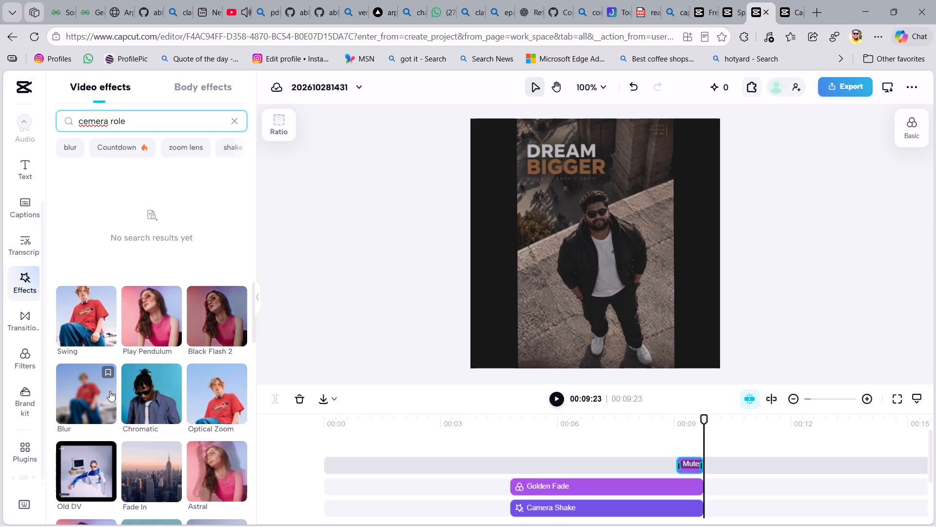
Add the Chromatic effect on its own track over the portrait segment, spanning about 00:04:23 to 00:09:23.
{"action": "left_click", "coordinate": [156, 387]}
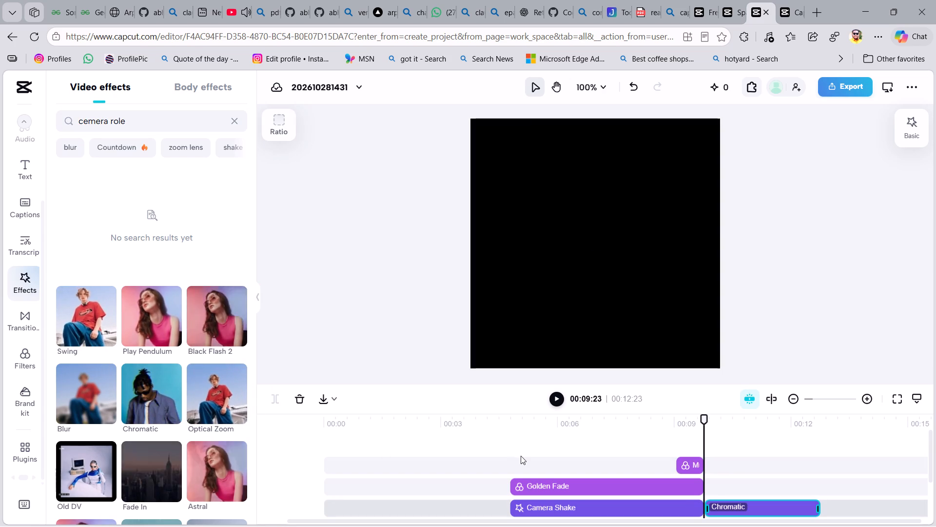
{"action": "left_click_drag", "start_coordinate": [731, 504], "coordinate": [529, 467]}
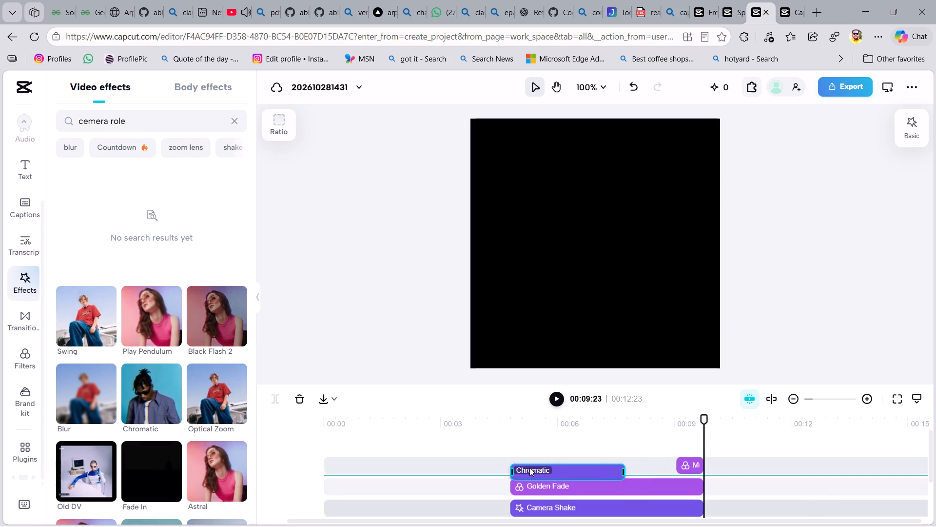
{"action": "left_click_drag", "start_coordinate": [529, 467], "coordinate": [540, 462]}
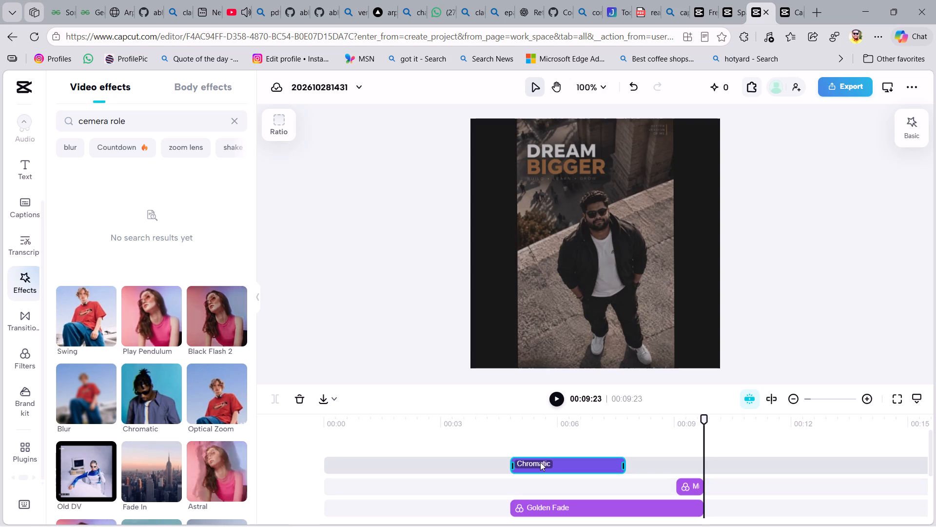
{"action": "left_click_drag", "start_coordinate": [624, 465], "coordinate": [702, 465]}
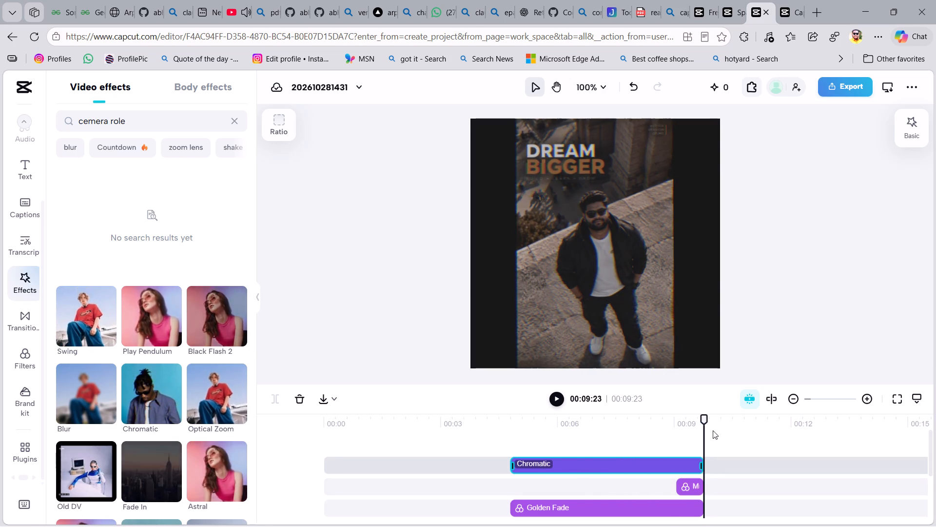
Play back the portrait segment from about 00:04:23 to the end to review the Chromatic effect.
{"action": "left_click", "coordinate": [705, 419]}
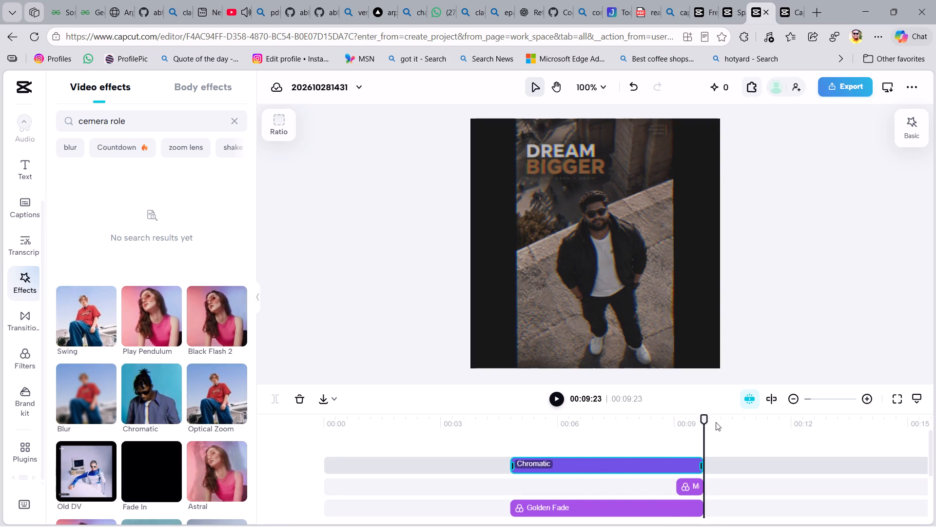
{"action": "left_click_drag", "start_coordinate": [703, 419], "coordinate": [567, 424]}
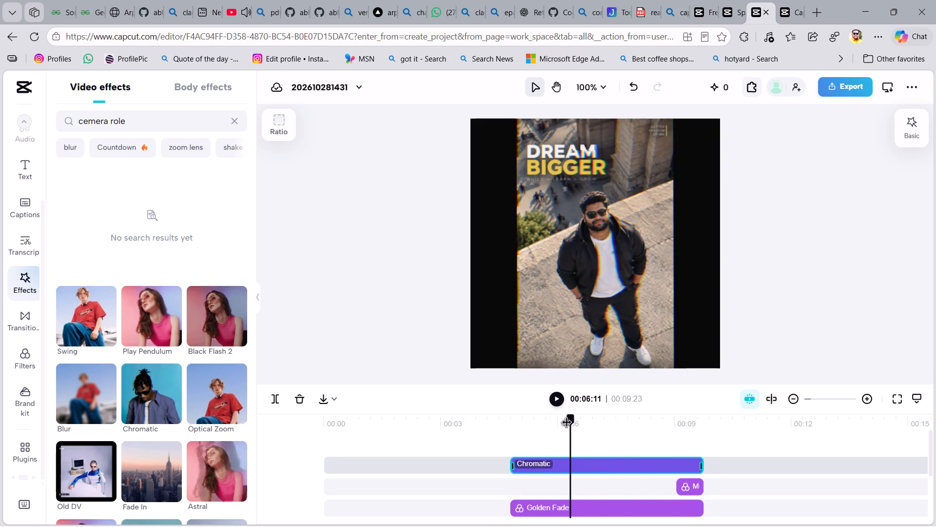
{"action": "left_click_drag", "start_coordinate": [567, 424], "coordinate": [515, 428]}
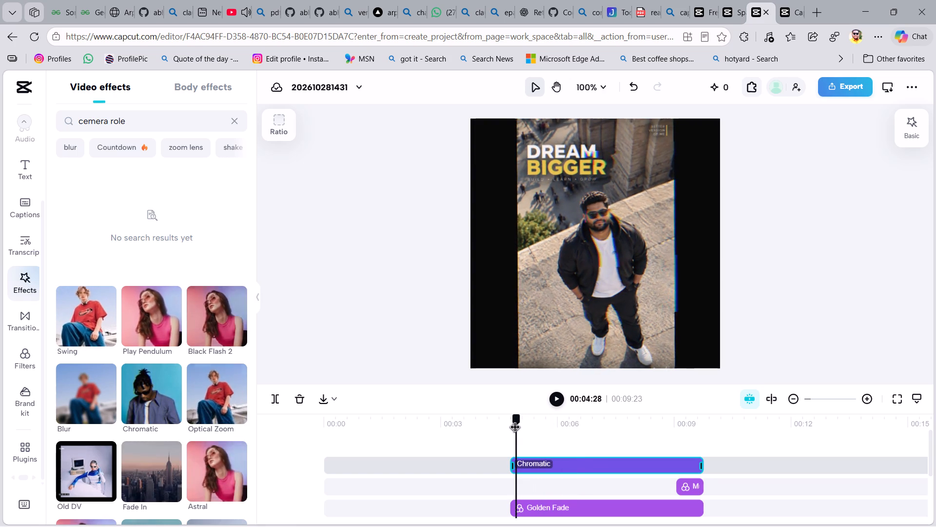
{"action": "left_click_drag", "start_coordinate": [515, 428], "coordinate": [510, 428]}
{"action": "left_click", "coordinate": [561, 399]}
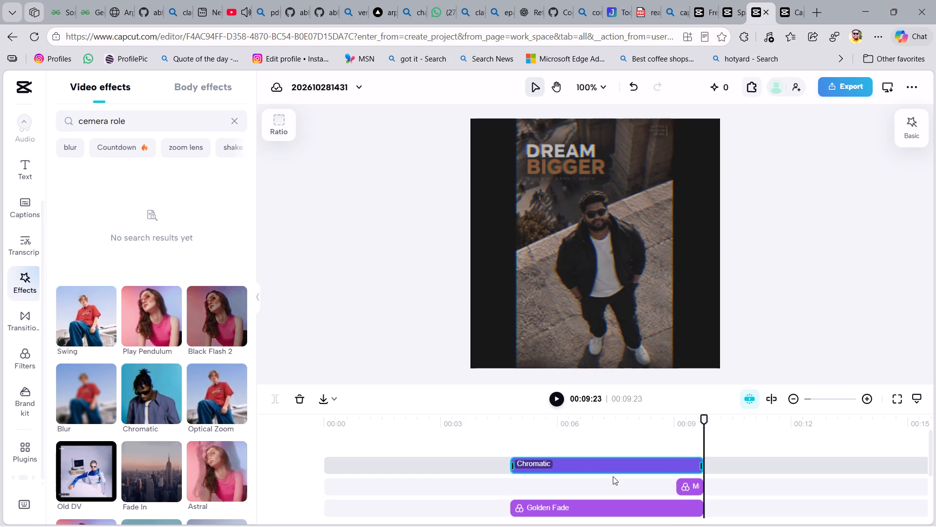
Delete the short Muted Woods filter near the end of the portrait segment.
{"action": "left_click", "coordinate": [683, 485]}
{"action": "key", "text": "Delete"}
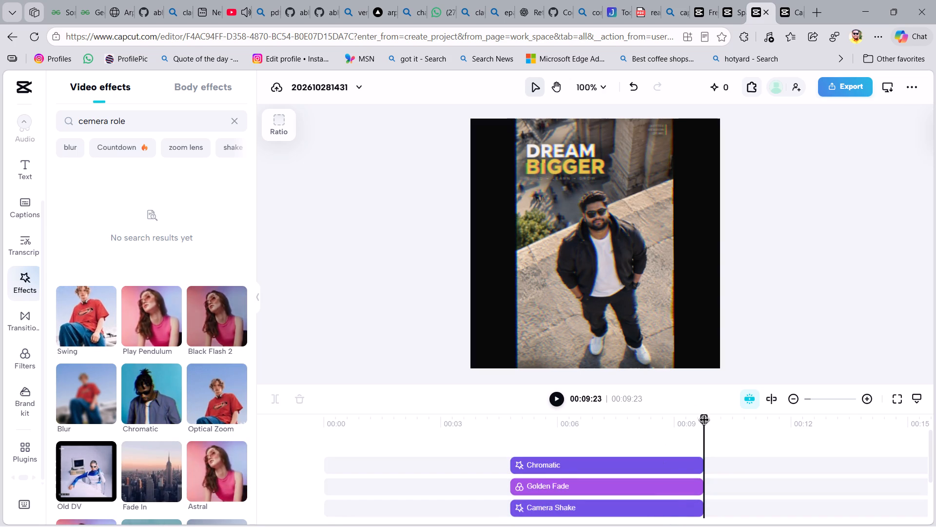
Add the Minions Unfold video effect and move it onto the Chromatic track, directly after that effect.
{"action": "left_click", "coordinate": [704, 421]}
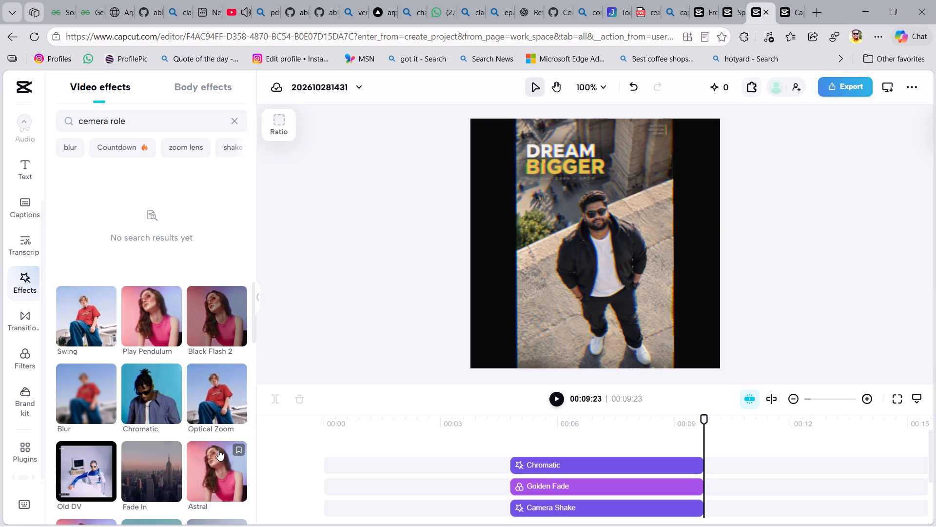
{"action": "scroll", "coordinate": [218, 450], "scroll_direction": "down", "scroll_amount": 1}
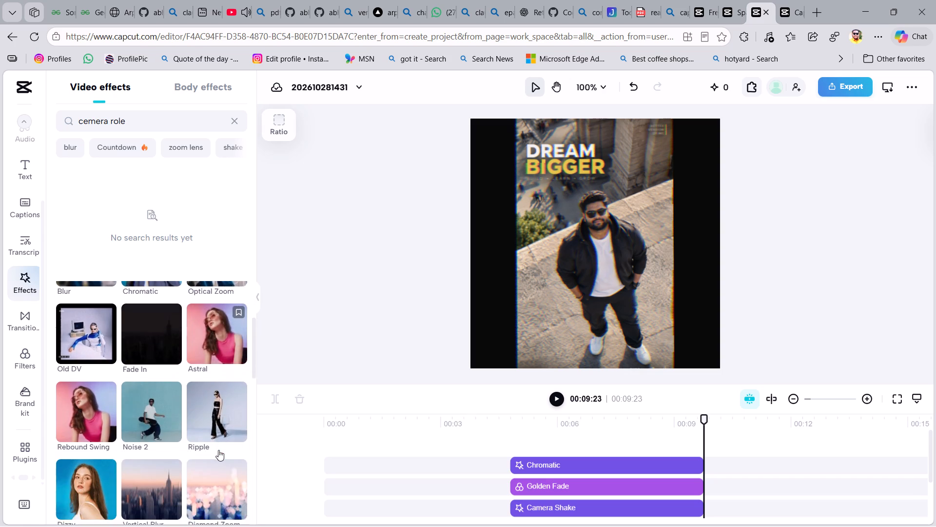
{"action": "scroll", "coordinate": [218, 450], "scroll_direction": "down", "scroll_amount": 2}
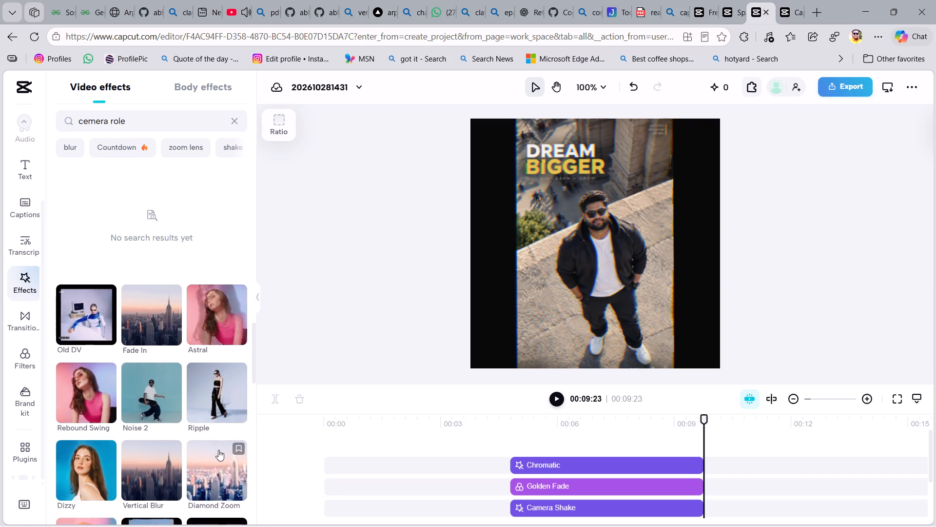
{"action": "scroll", "coordinate": [218, 450], "scroll_direction": "down", "scroll_amount": 1}
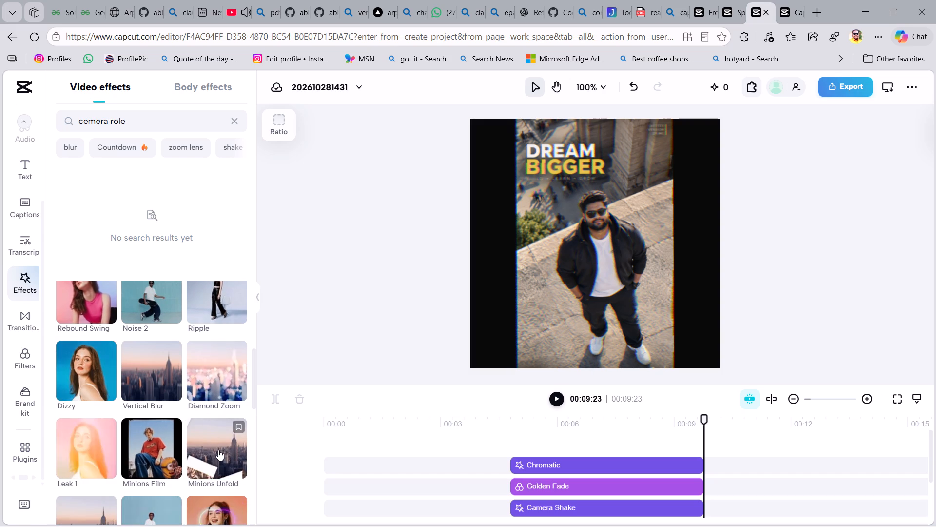
{"action": "left_click", "coordinate": [218, 450]}
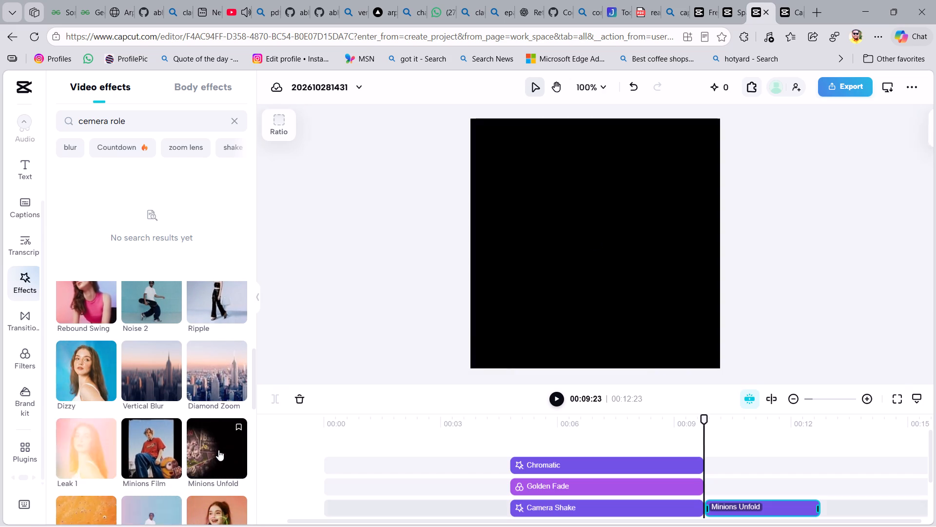
{"action": "left_click_drag", "start_coordinate": [732, 511], "coordinate": [561, 462]}
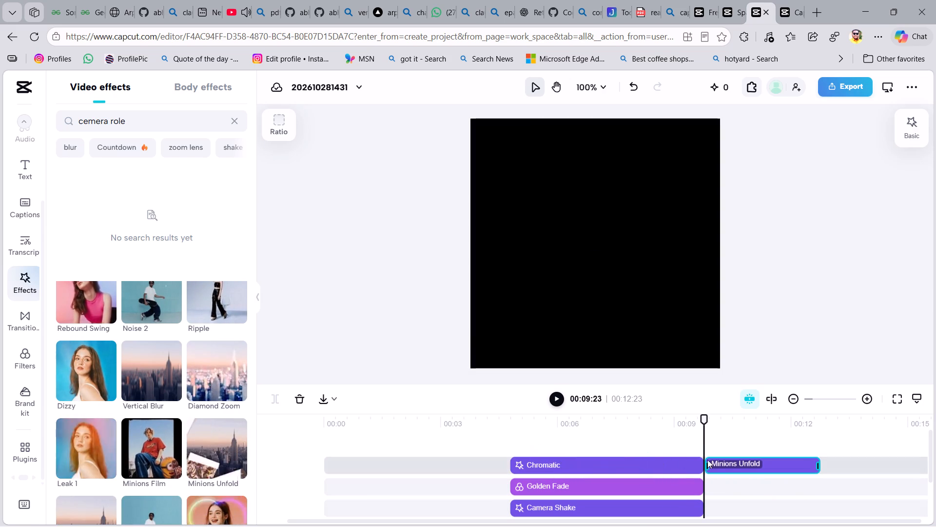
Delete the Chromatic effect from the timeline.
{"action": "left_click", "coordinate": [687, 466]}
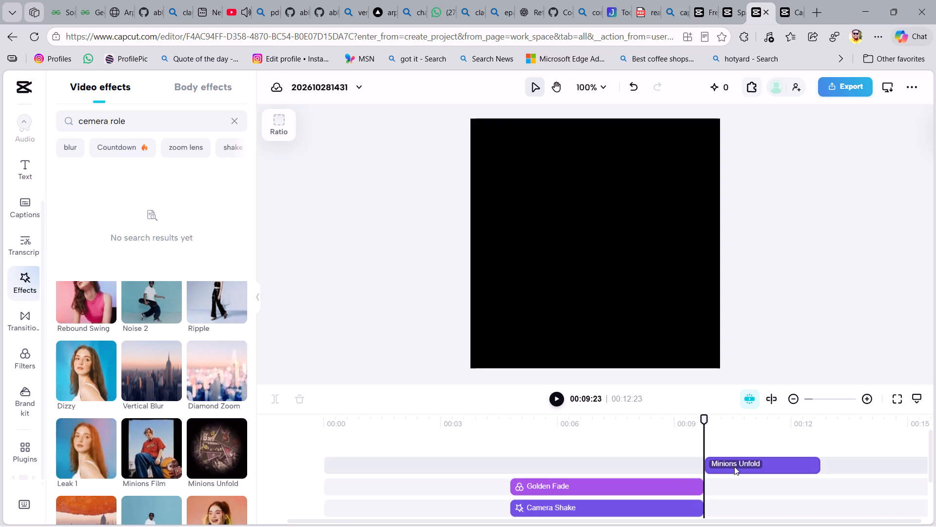
Move Minions Unfold to start at about 00:04:23 and extend its end to 00:09:23.
{"action": "left_click_drag", "start_coordinate": [735, 467], "coordinate": [542, 468]}
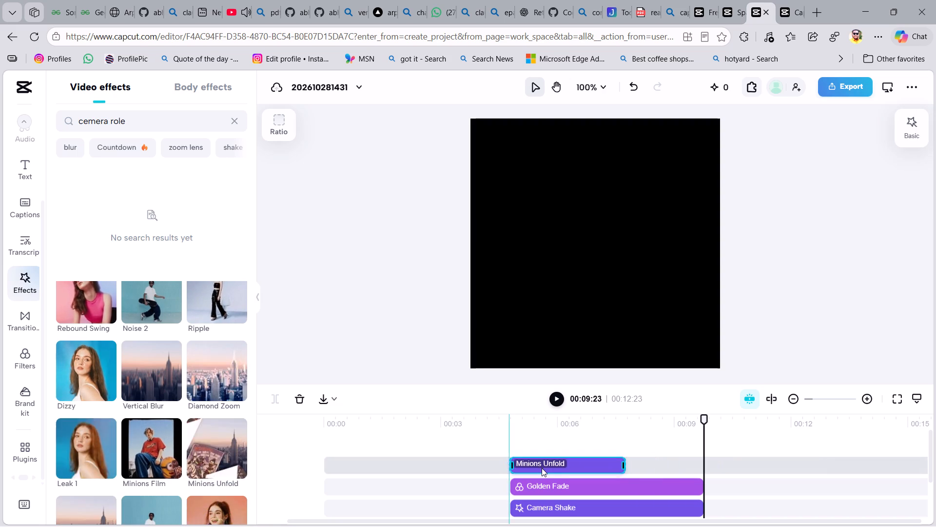
{"action": "left_click_drag", "start_coordinate": [542, 468], "coordinate": [542, 469]}
{"action": "left_click_drag", "start_coordinate": [624, 467], "coordinate": [655, 468]}
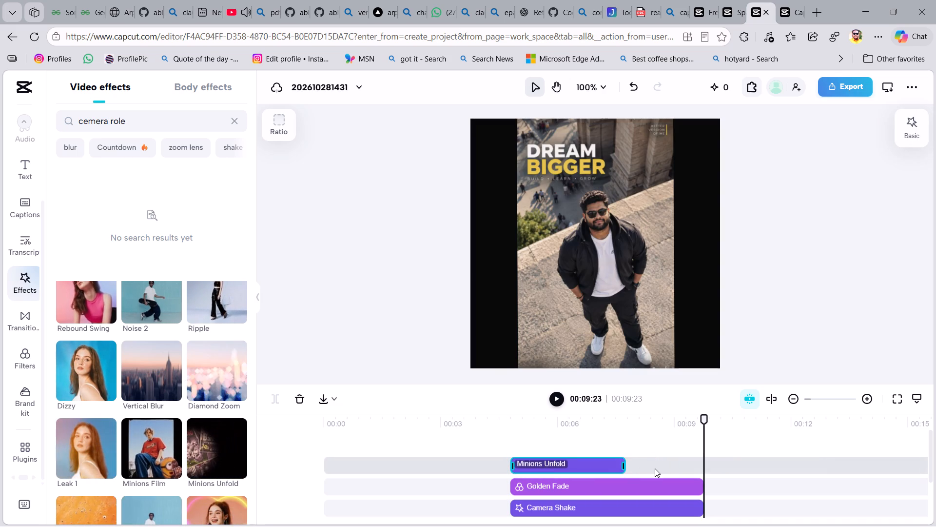
{"action": "left_click_drag", "start_coordinate": [655, 468], "coordinate": [705, 471]}
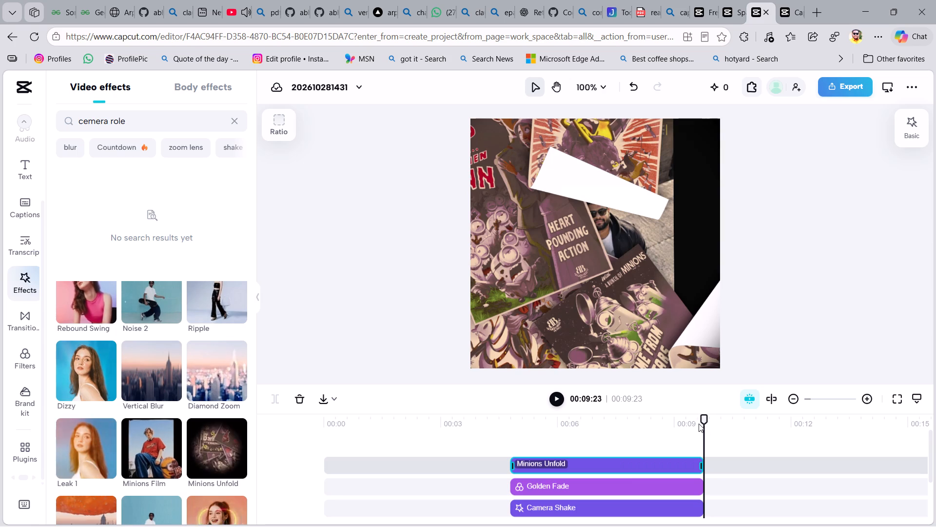
Play back the portrait segment from 00:04:23 to the end to review the Minions Unfold effect.
{"action": "left_click_drag", "start_coordinate": [703, 423], "coordinate": [511, 445]}
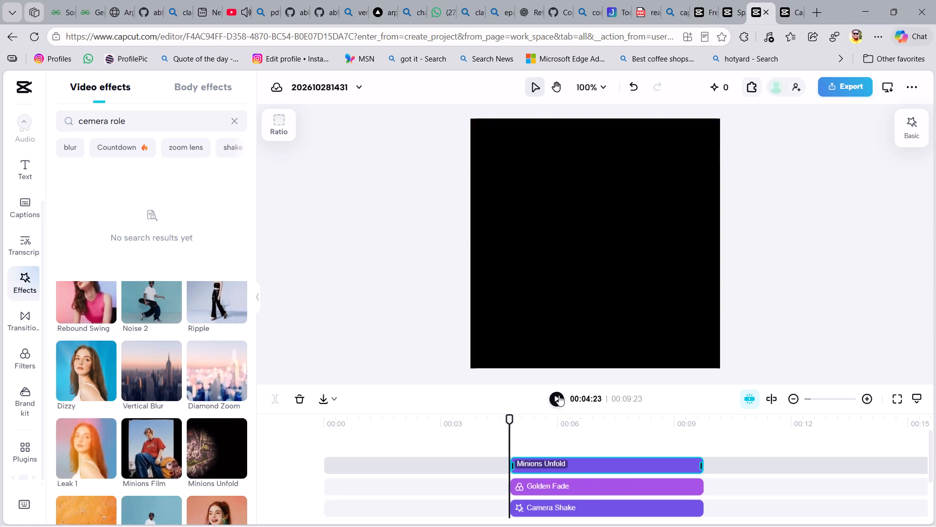
{"action": "left_click", "coordinate": [559, 395]}
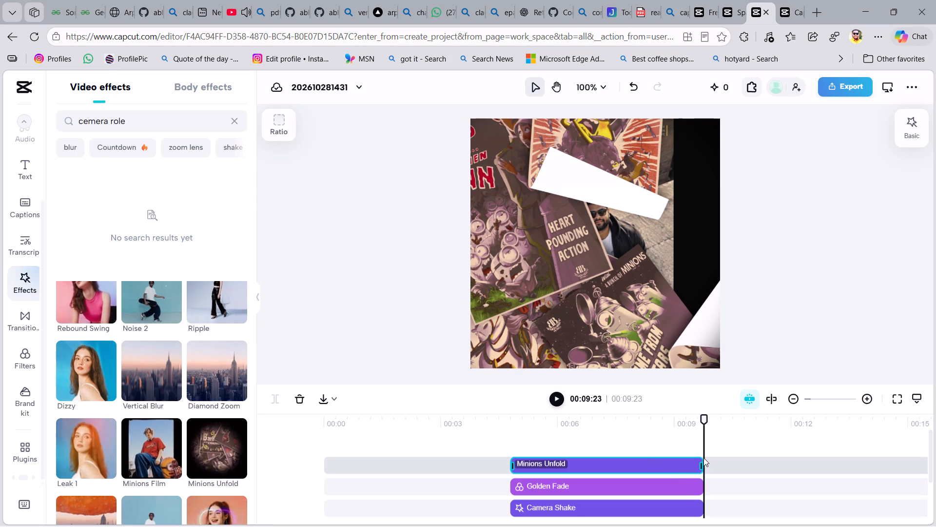
Trim the end of the Minions Unfold effect to about 00:07:12, keeping its start in place.
{"action": "left_click_drag", "start_coordinate": [701, 465], "coordinate": [594, 466]}
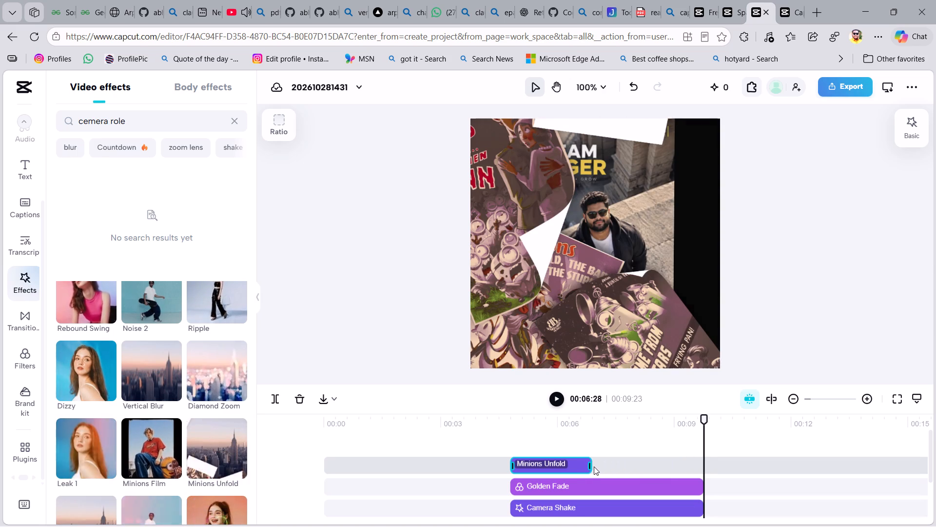
{"action": "left_click_drag", "start_coordinate": [594, 466], "coordinate": [579, 466]}
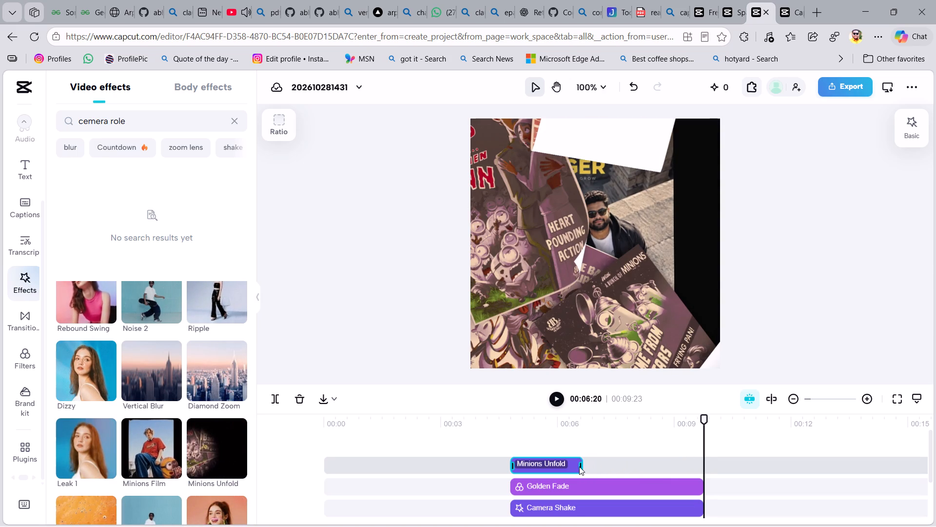
{"action": "left_click_drag", "start_coordinate": [579, 466], "coordinate": [565, 465]}
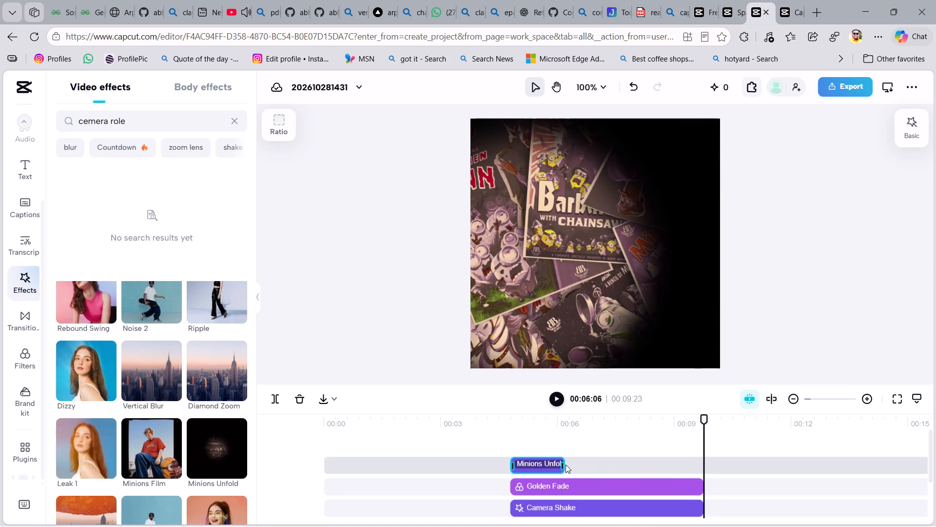
{"action": "left_click_drag", "start_coordinate": [565, 465], "coordinate": [591, 466]}
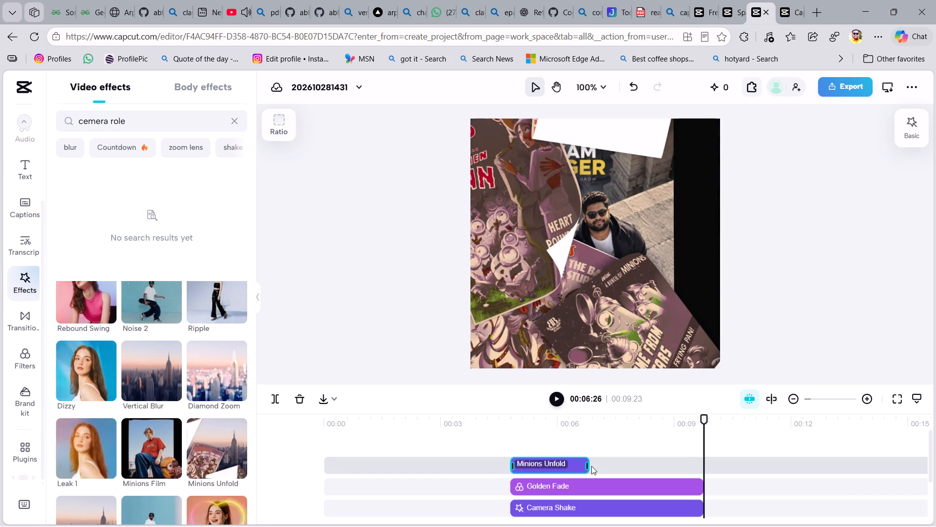
{"action": "left_click_drag", "start_coordinate": [591, 466], "coordinate": [604, 466]}
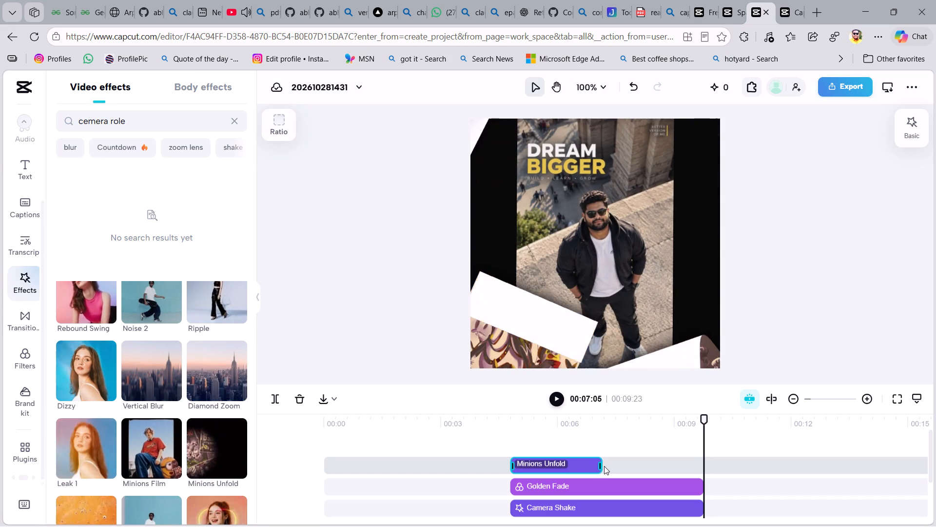
{"action": "left_click_drag", "start_coordinate": [604, 466], "coordinate": [612, 466]}
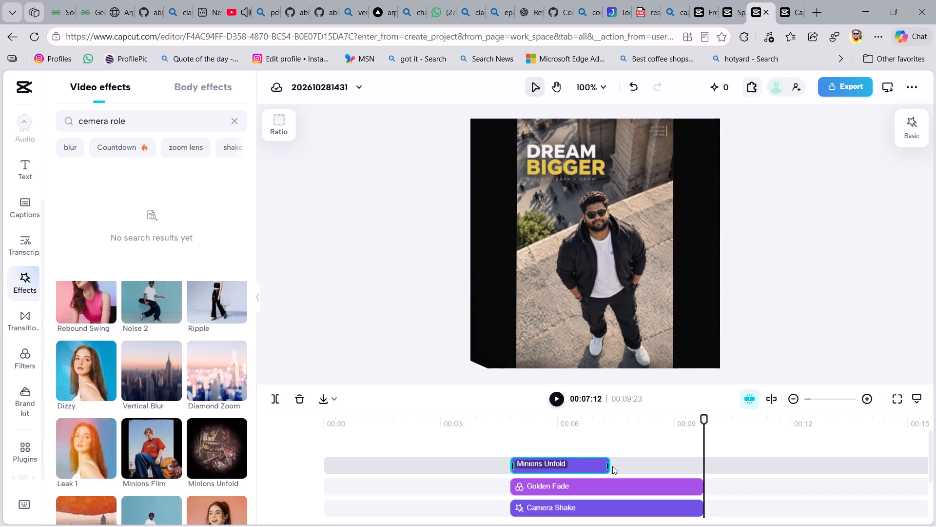
{"action": "left_click_drag", "start_coordinate": [612, 466], "coordinate": [613, 466]}
Trim the start of the Camera Shake effect to about 00:07:12, where Minions Unfold ends, keeping its end in place.
{"action": "left_click", "coordinate": [571, 509]}
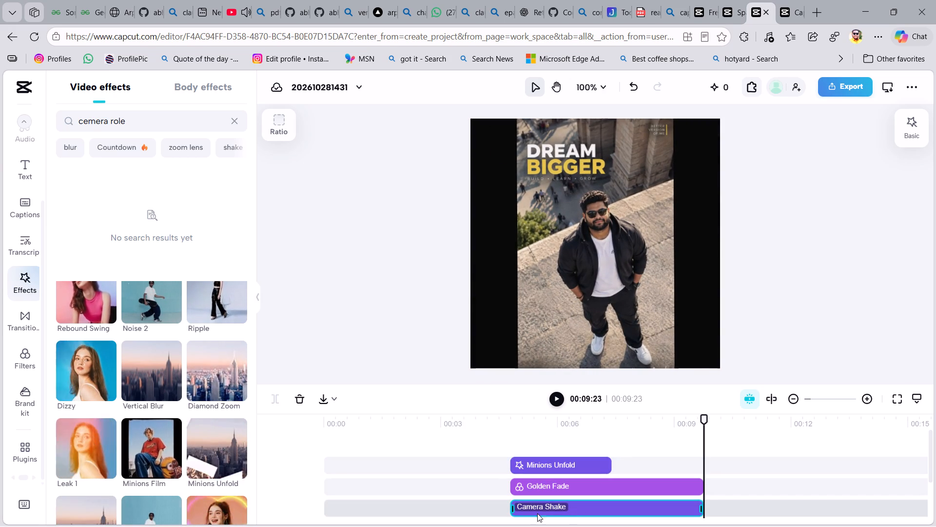
{"action": "left_click_drag", "start_coordinate": [512, 509], "coordinate": [567, 519]}
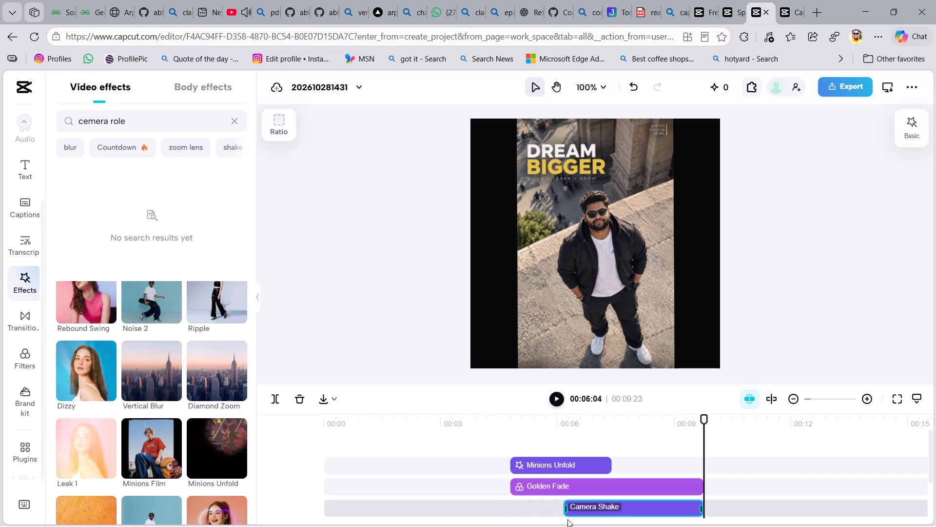
{"action": "left_click_drag", "start_coordinate": [567, 519], "coordinate": [608, 515]}
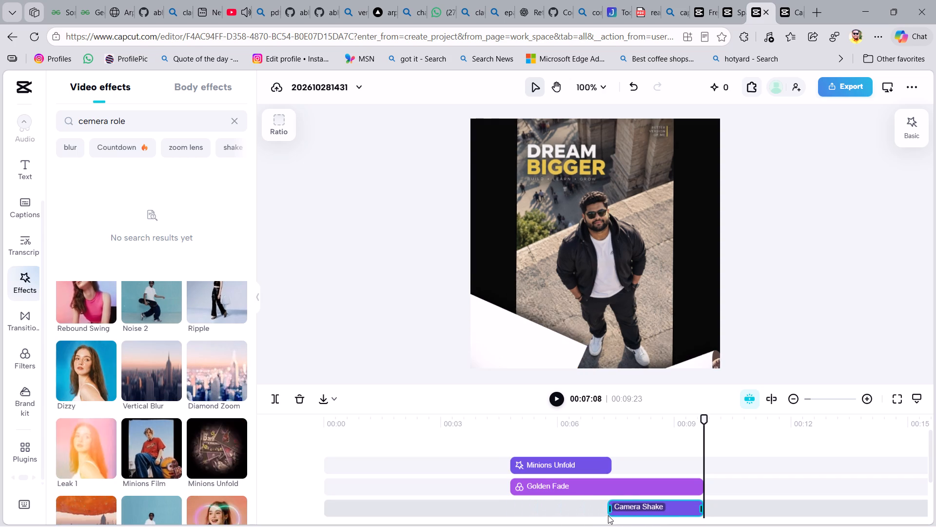
{"action": "left_click_drag", "start_coordinate": [608, 515], "coordinate": [612, 515]}
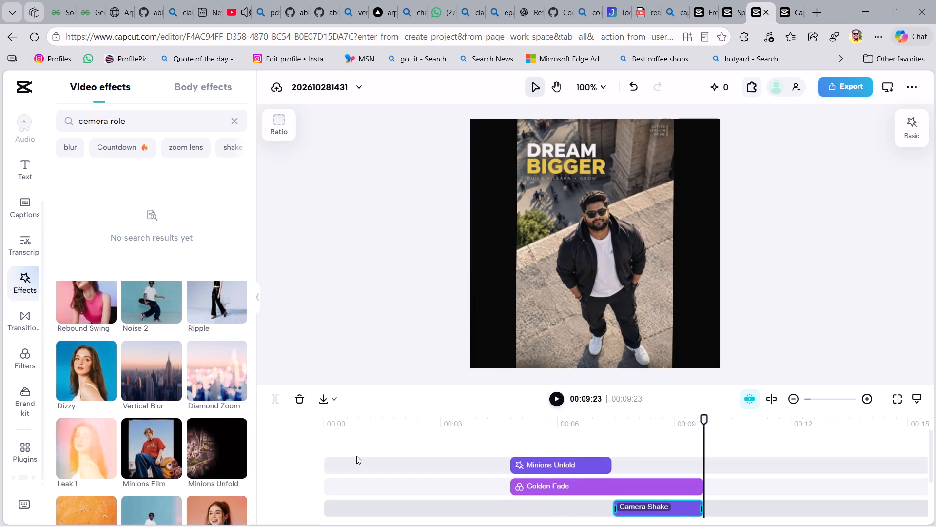
Look through the suggested video effects for another effect to use on the portrait segment.
{"action": "scroll", "coordinate": [169, 445], "scroll_direction": "down", "scroll_amount": 2}
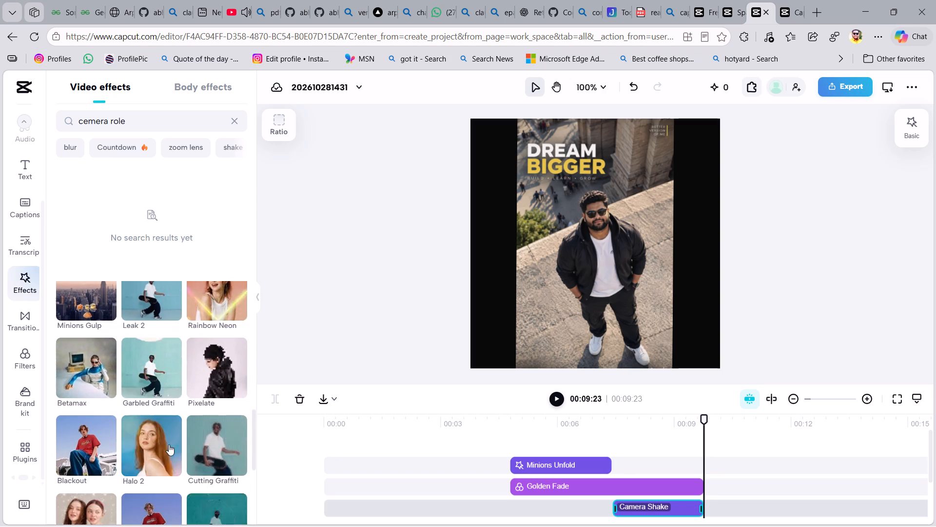
{"action": "scroll", "coordinate": [169, 445], "scroll_direction": "down", "scroll_amount": 1}
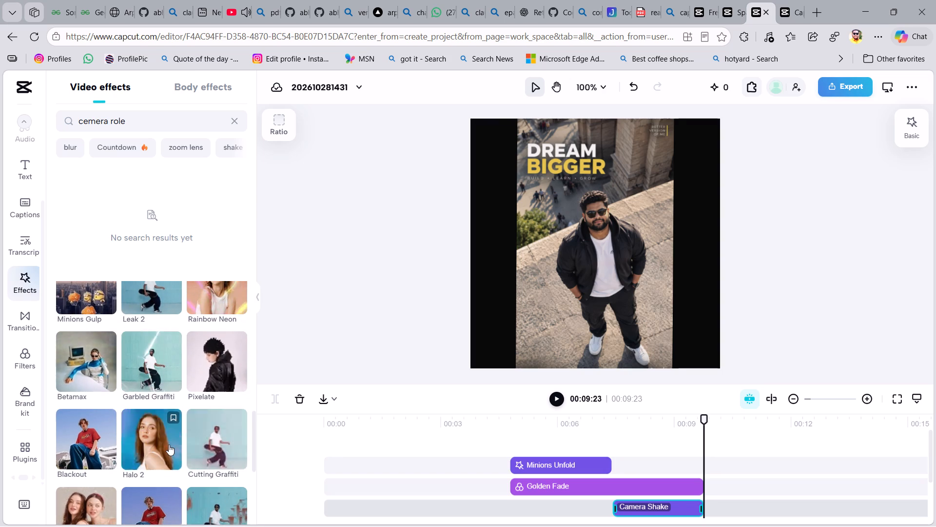
{"action": "scroll", "coordinate": [169, 445], "scroll_direction": "down", "scroll_amount": 1}
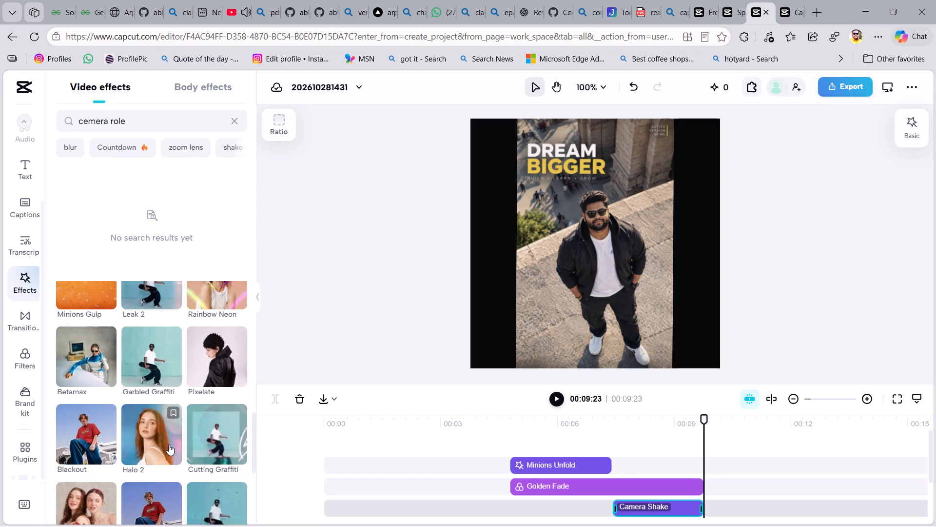
{"action": "scroll", "coordinate": [169, 445], "scroll_direction": "down", "scroll_amount": 2}
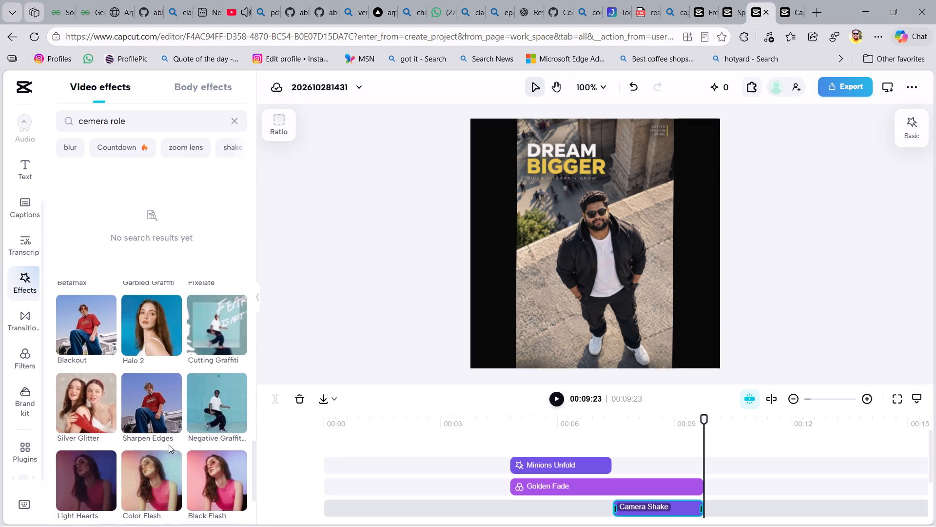
{"action": "scroll", "coordinate": [169, 445], "scroll_direction": "down", "scroll_amount": 2}
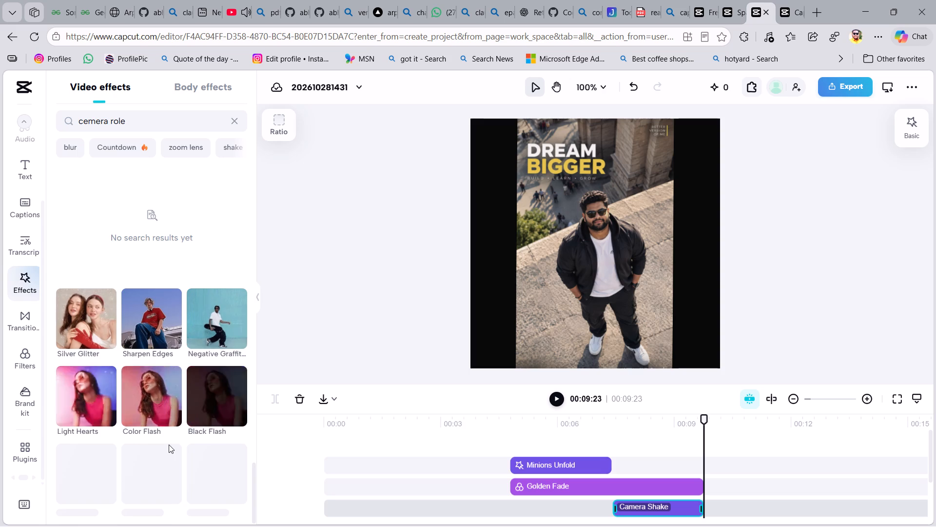
{"action": "scroll", "coordinate": [169, 445], "scroll_direction": "down", "scroll_amount": 1}
{"action": "scroll", "coordinate": [169, 445], "scroll_direction": "up", "scroll_amount": 20}
{"action": "scroll", "coordinate": [169, 445], "scroll_direction": "up", "scroll_amount": 4}
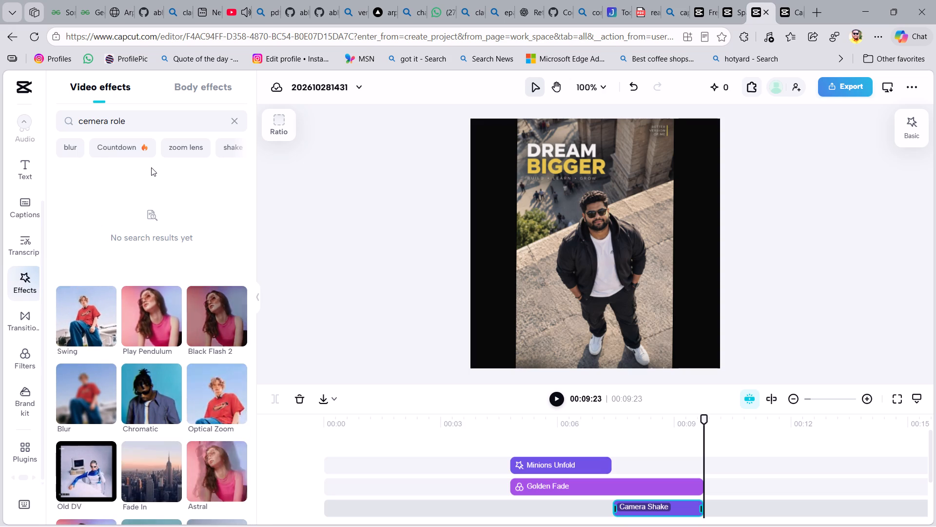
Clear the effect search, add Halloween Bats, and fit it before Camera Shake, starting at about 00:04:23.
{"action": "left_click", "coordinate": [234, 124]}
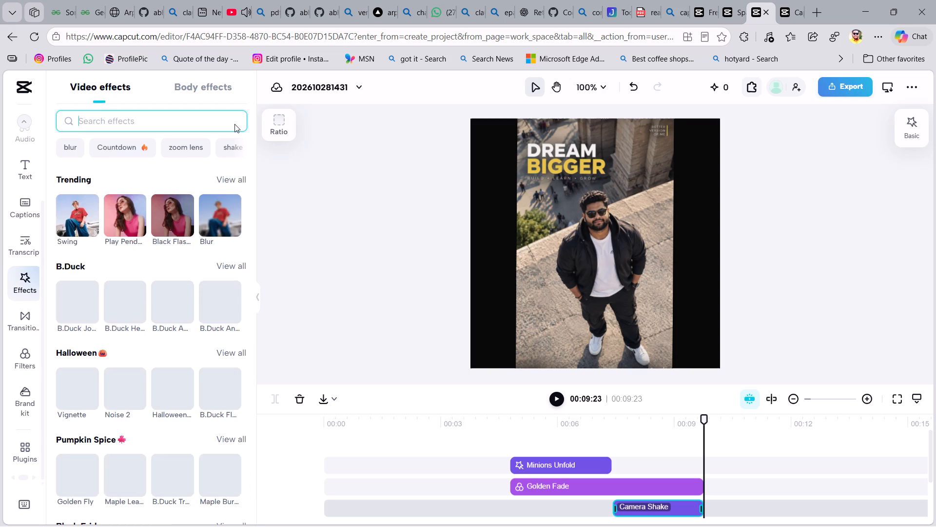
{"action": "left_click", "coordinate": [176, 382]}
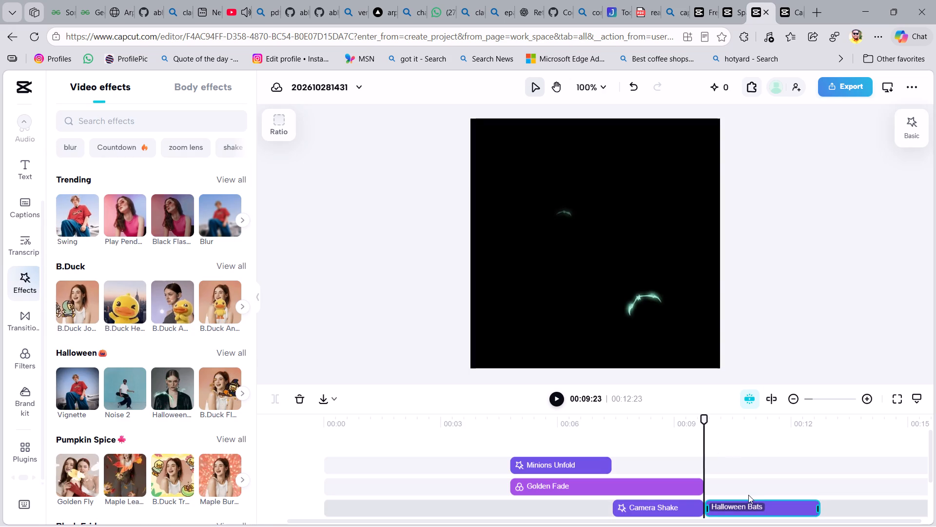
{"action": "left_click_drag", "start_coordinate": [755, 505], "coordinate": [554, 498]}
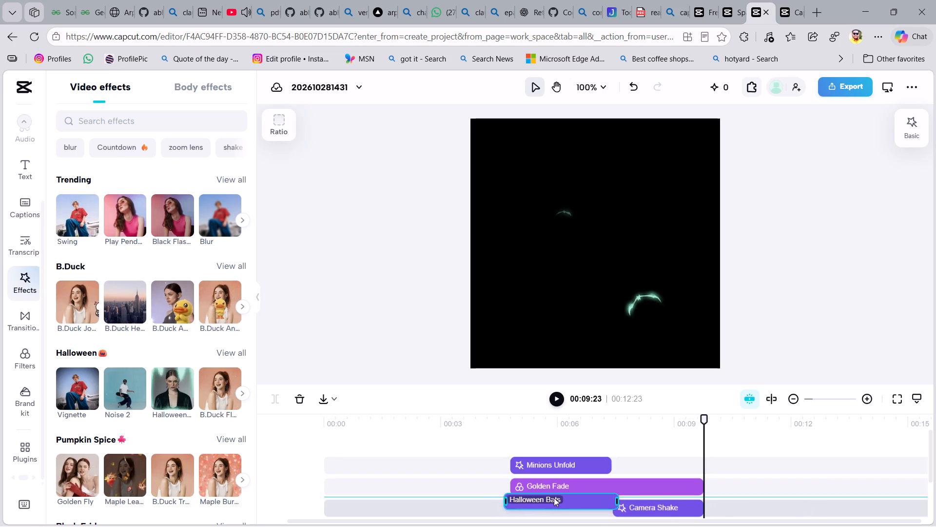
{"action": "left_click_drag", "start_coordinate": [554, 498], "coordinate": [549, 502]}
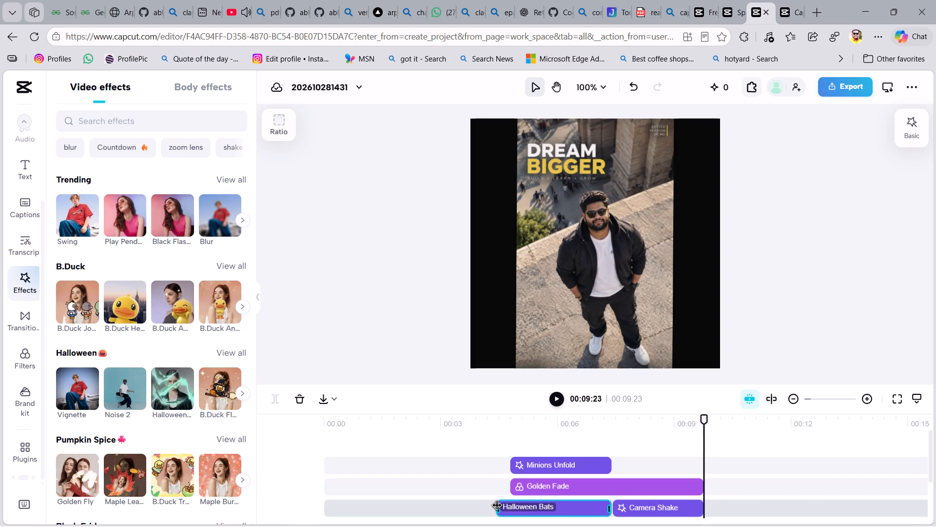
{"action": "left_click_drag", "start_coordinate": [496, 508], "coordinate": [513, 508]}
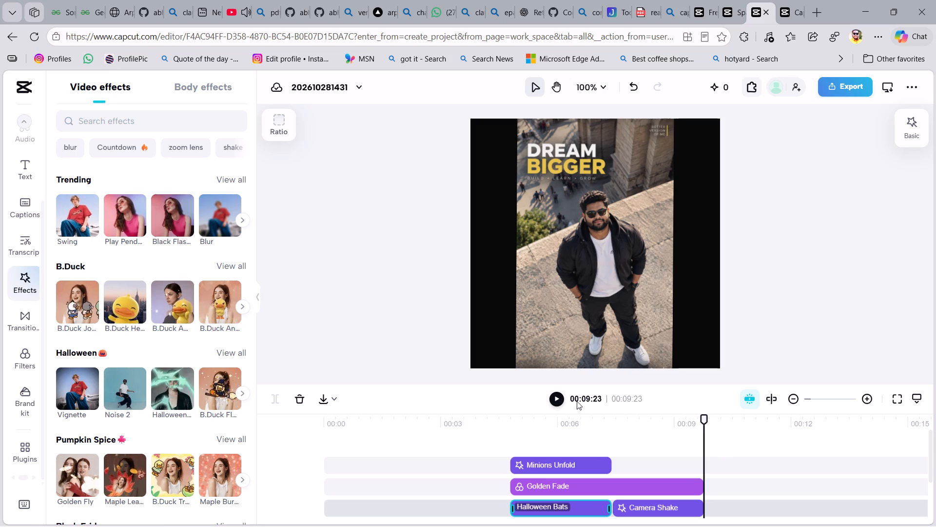
Play back the video to review Halloween Bats together with the other effects on the portrait segment.
{"action": "left_click", "coordinate": [558, 398]}
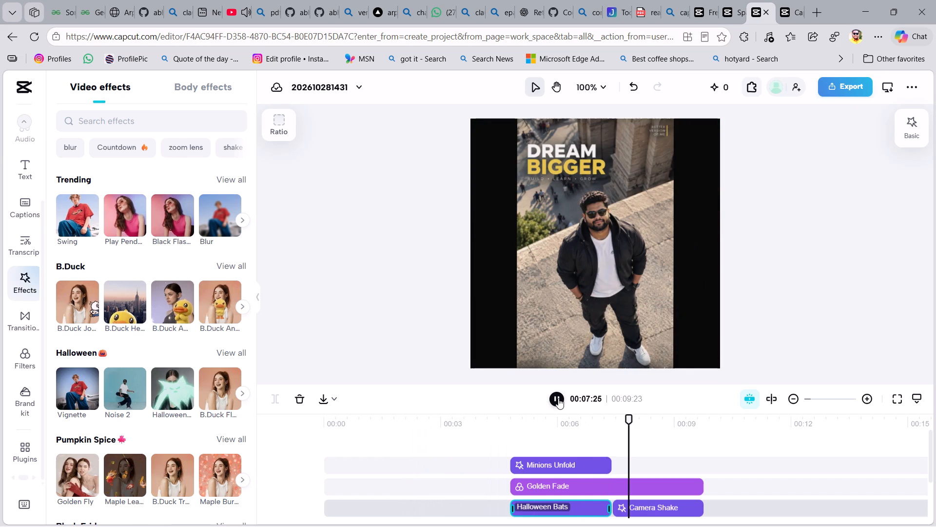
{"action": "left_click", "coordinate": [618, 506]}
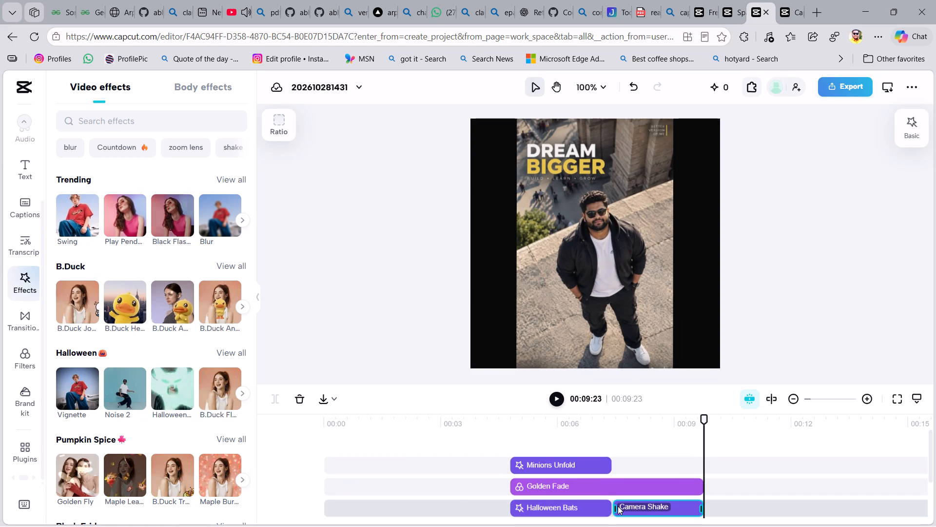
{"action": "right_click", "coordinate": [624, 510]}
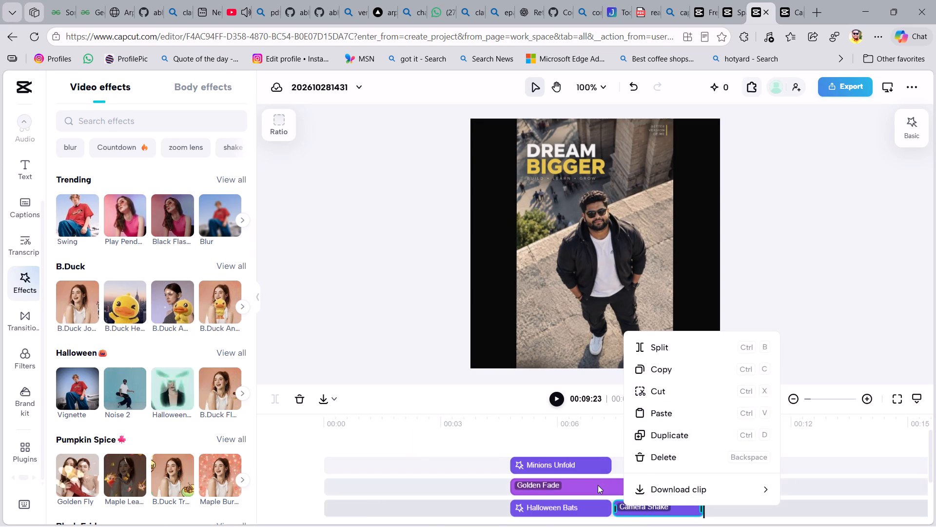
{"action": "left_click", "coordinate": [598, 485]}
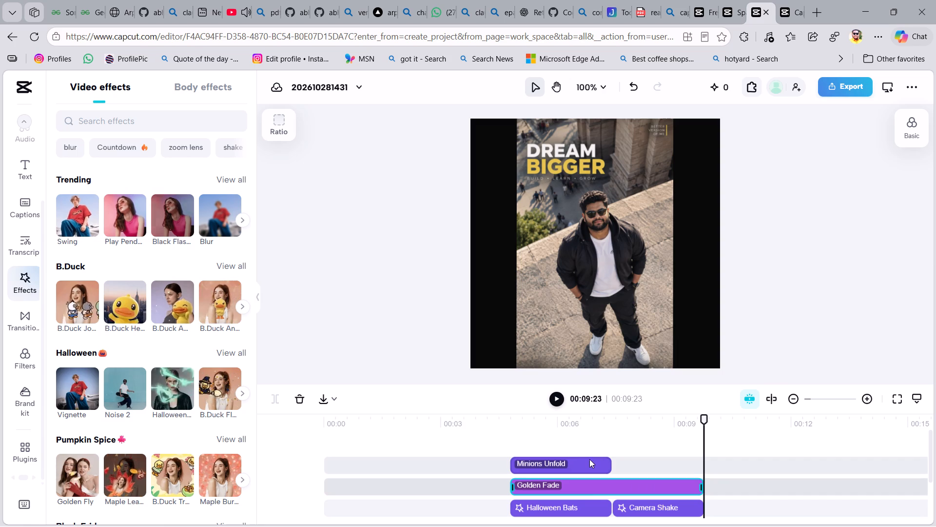
Delete the Minions Unfold effect from the timeline.
{"action": "left_click", "coordinate": [590, 461]}
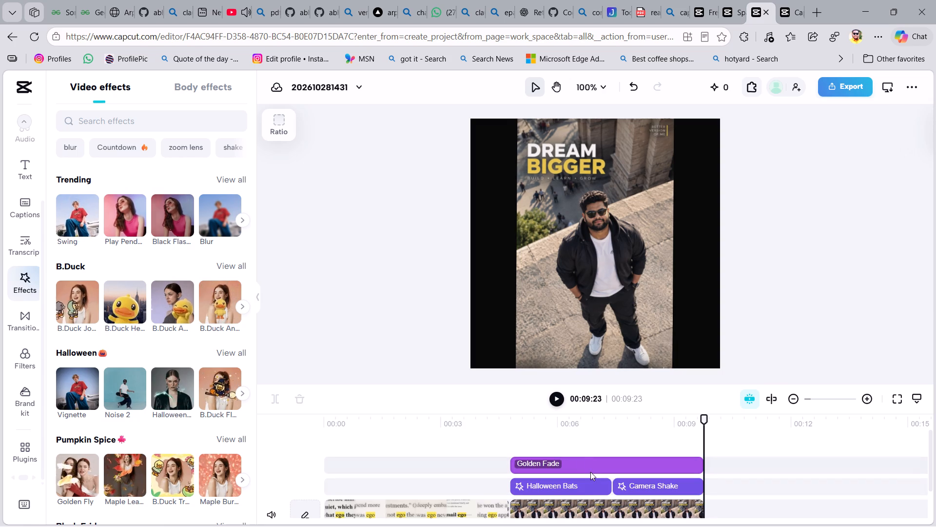
Add the Vignette effect from the Halloween category to the timeline at 00:09:23.
{"action": "left_click", "coordinate": [589, 485]}
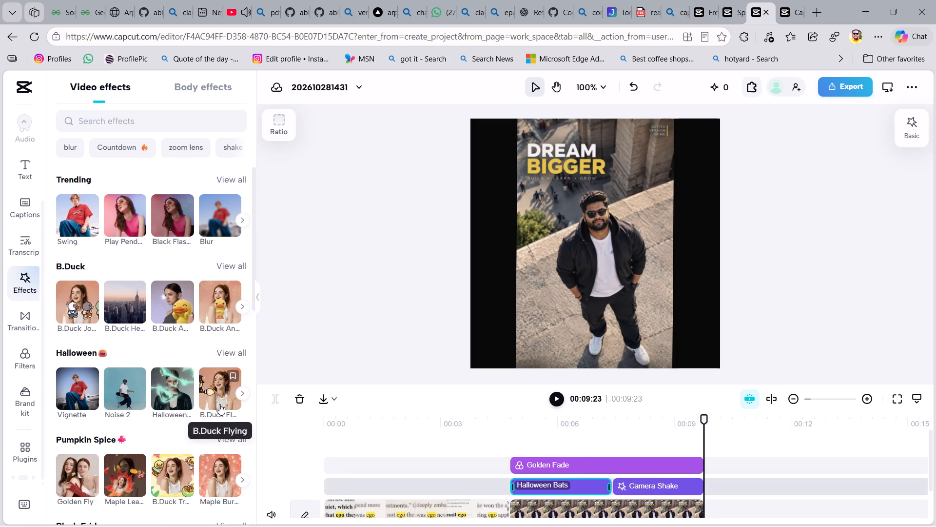
{"action": "scroll", "coordinate": [199, 405], "scroll_direction": "down", "scroll_amount": 1}
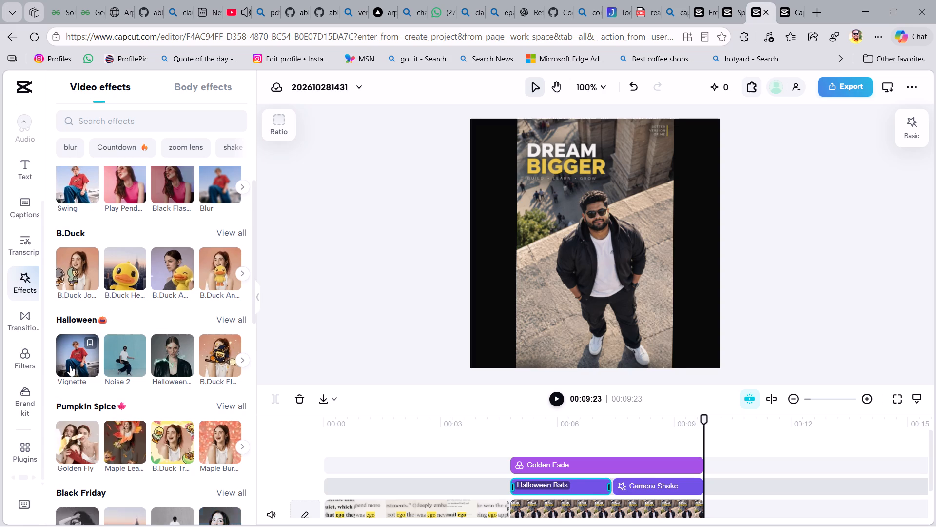
{"action": "left_click", "coordinate": [71, 365]}
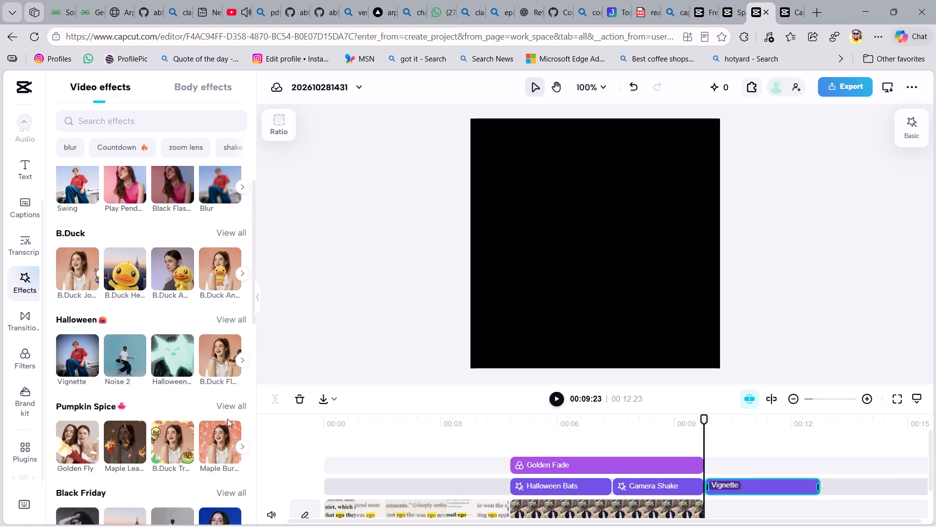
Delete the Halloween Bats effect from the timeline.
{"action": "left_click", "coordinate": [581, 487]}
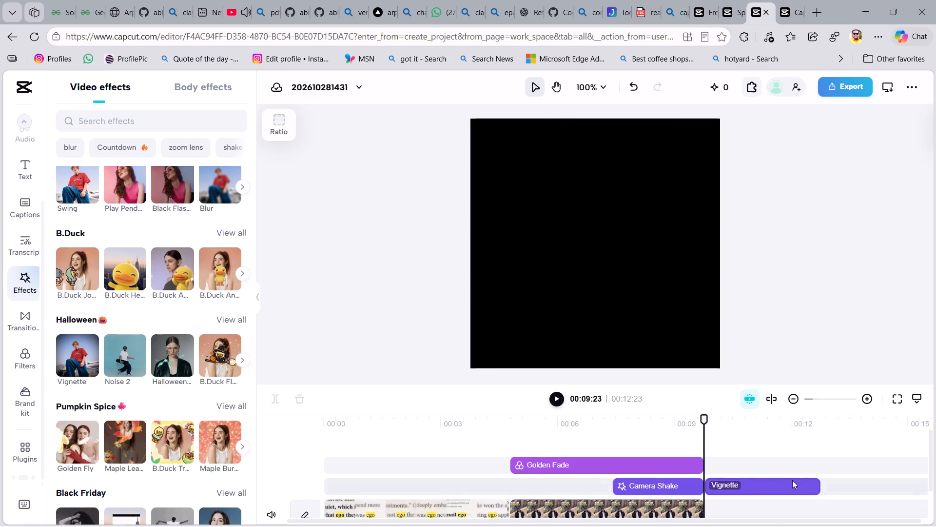
Move Vignette ahead of Camera Shake and adjust both its ends to span from about 00:04:23 to the start of Camera Shake.
{"action": "left_click_drag", "start_coordinate": [792, 480], "coordinate": [579, 484]}
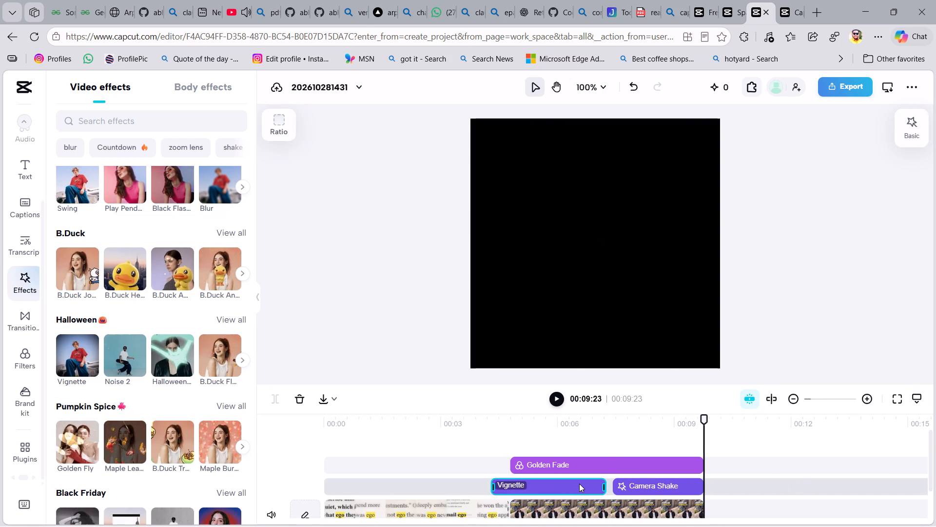
{"action": "left_click_drag", "start_coordinate": [604, 484], "coordinate": [614, 484]}
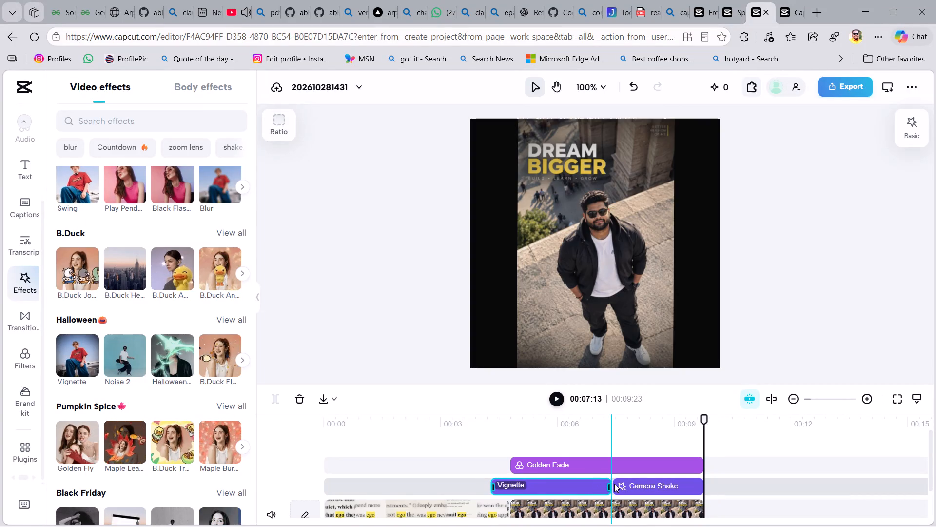
{"action": "left_click_drag", "start_coordinate": [614, 484], "coordinate": [616, 484]}
{"action": "left_click_drag", "start_coordinate": [491, 487], "coordinate": [500, 489]}
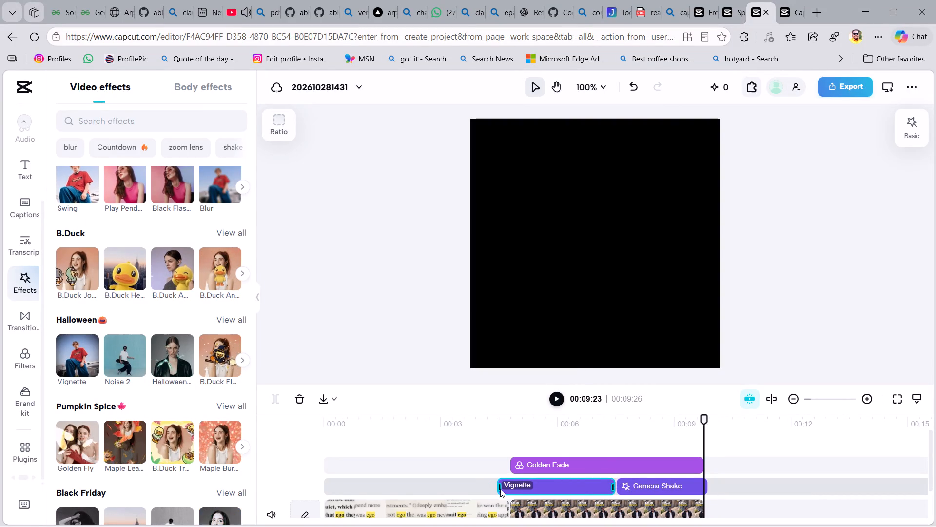
{"action": "left_click_drag", "start_coordinate": [500, 489], "coordinate": [508, 490]}
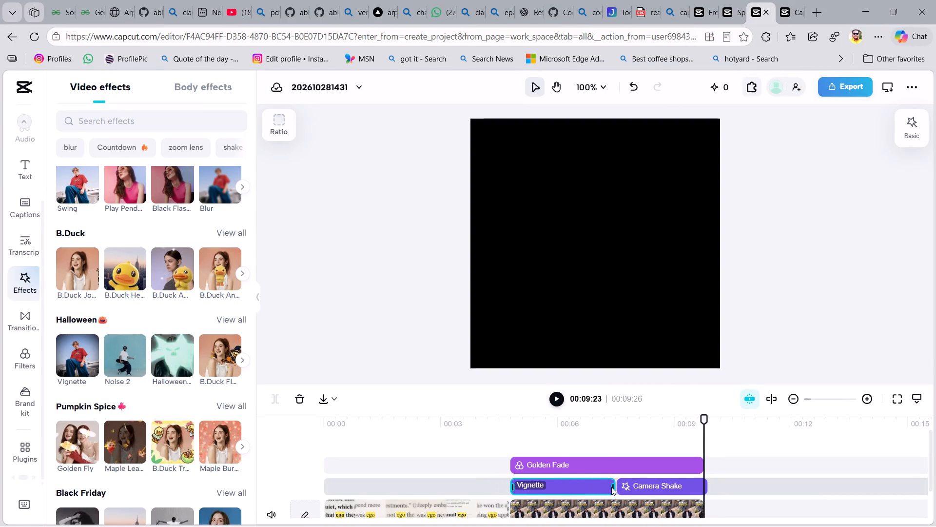
{"action": "left_click", "coordinate": [622, 487]}
{"action": "left_click", "coordinate": [616, 486]}
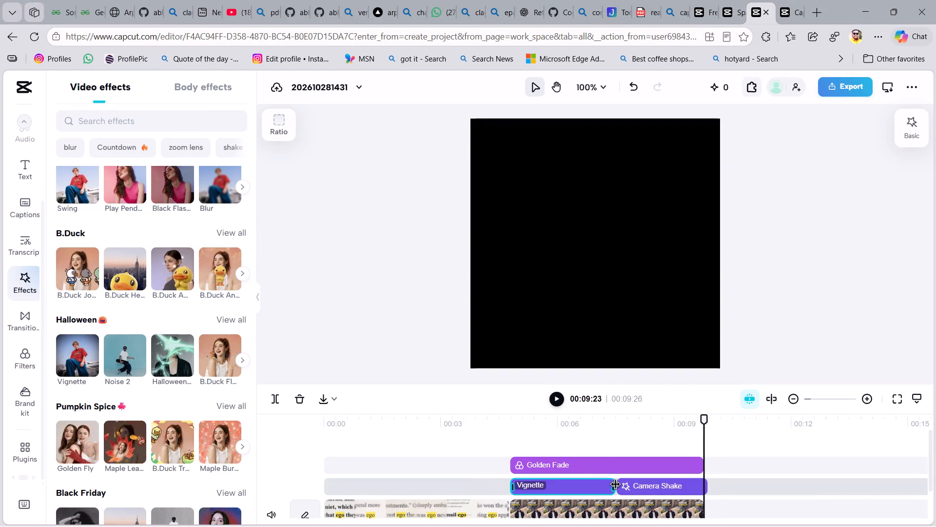
{"action": "left_click", "coordinate": [619, 501]}
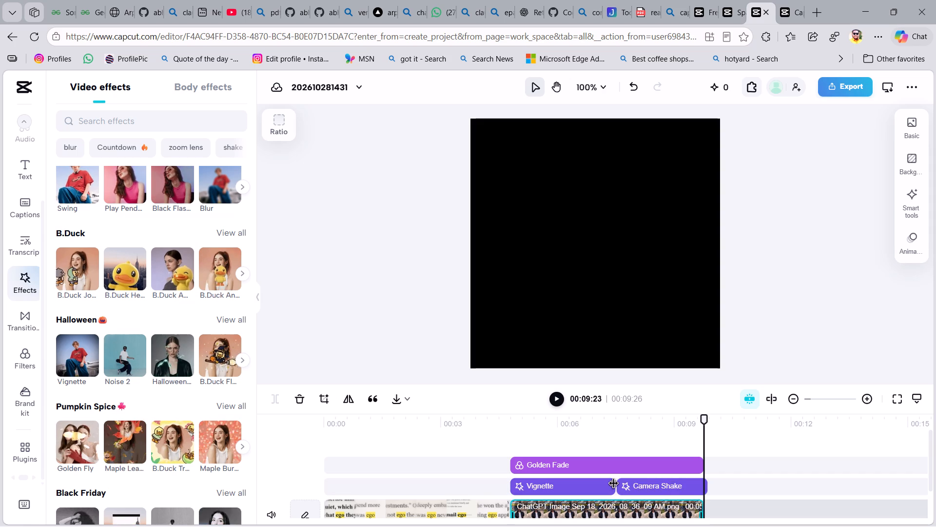
{"action": "left_click_drag", "start_coordinate": [611, 489], "coordinate": [616, 489]}
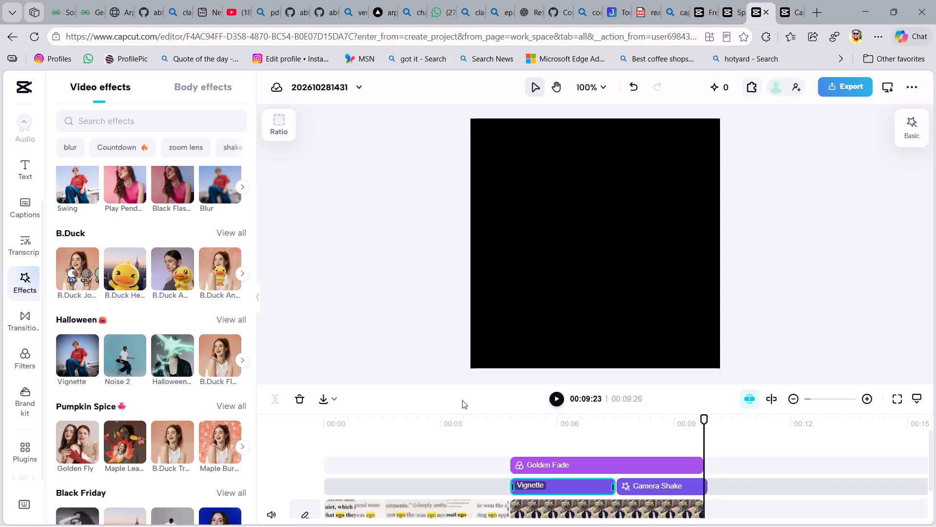
Play back the portrait segment from 00:04:23 to the end to review the Vignette and Camera Shake effects.
{"action": "left_click", "coordinate": [553, 403]}
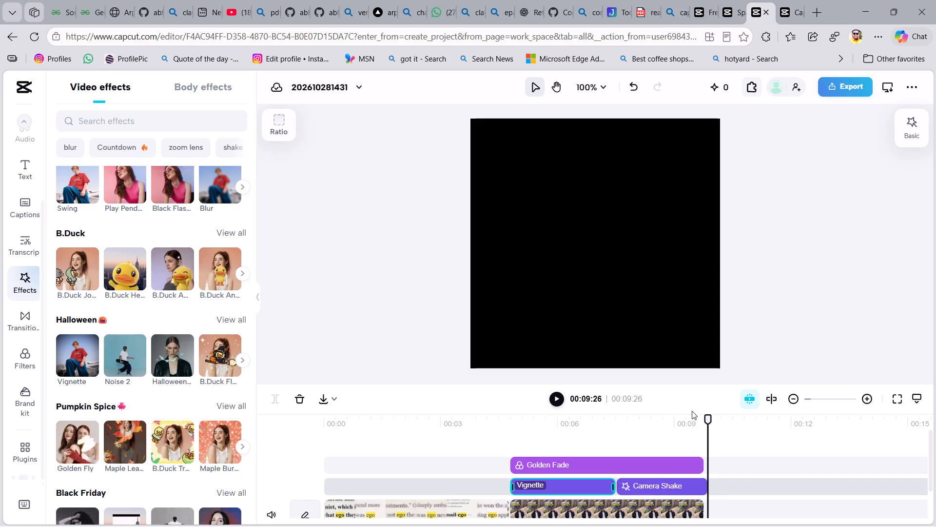
{"action": "left_click_drag", "start_coordinate": [705, 422], "coordinate": [510, 426]}
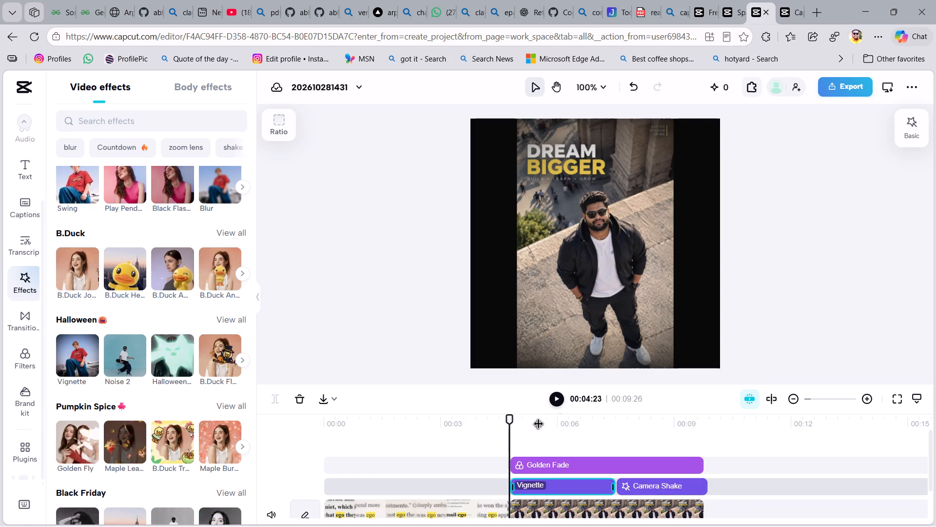
{"action": "left_click", "coordinate": [562, 400]}
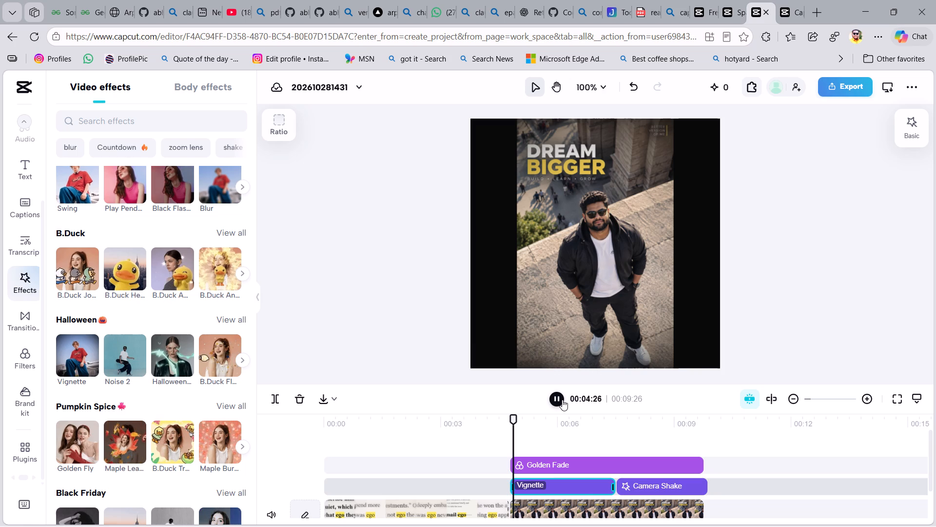
{"action": "left_click", "coordinate": [538, 491]}
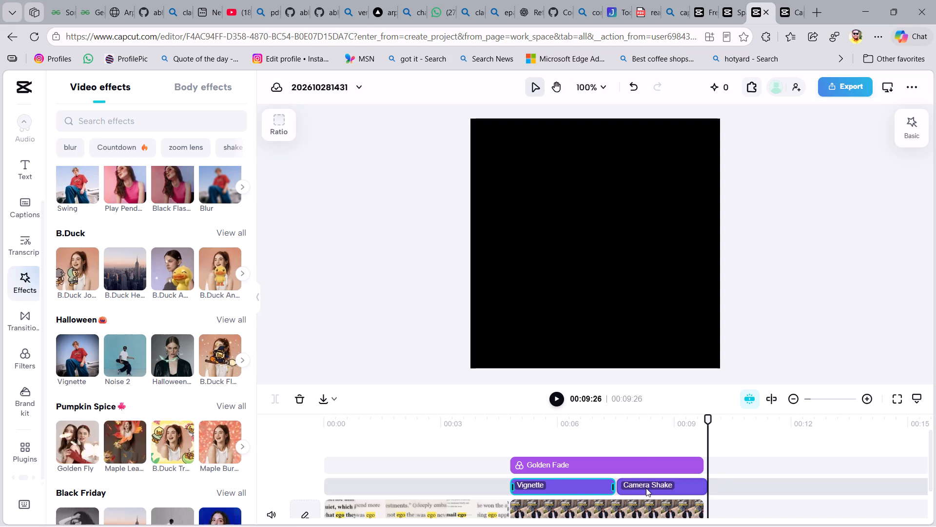
Add the The End effect from the Hits category to the timeline at 00:09:26.
{"action": "scroll", "coordinate": [225, 399], "scroll_direction": "up", "scroll_amount": 2}
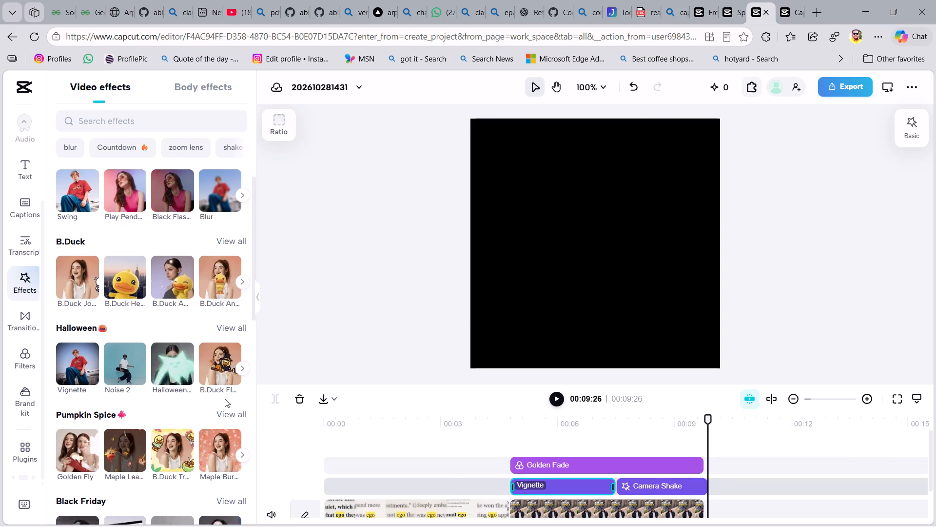
{"action": "scroll", "coordinate": [225, 399], "scroll_direction": "up", "scroll_amount": 4}
{"action": "scroll", "coordinate": [225, 399], "scroll_direction": "down", "scroll_amount": 6}
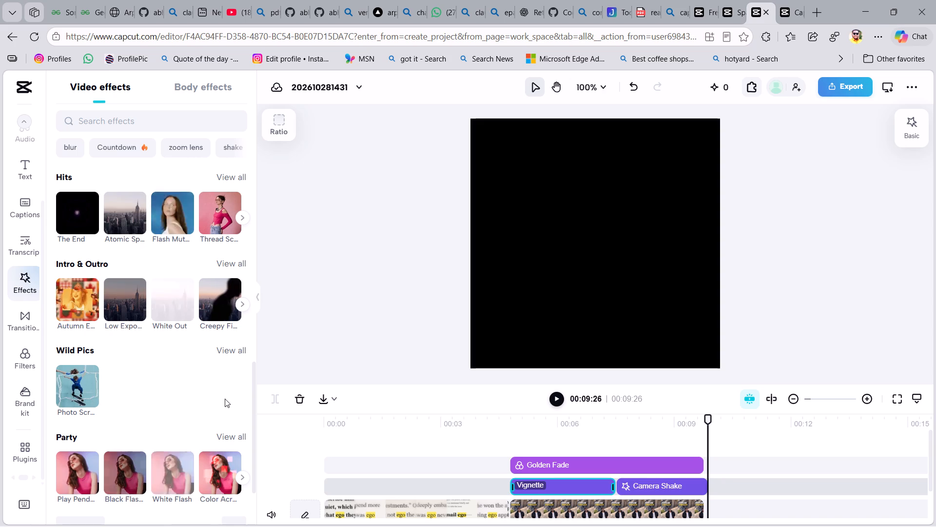
{"action": "left_click", "coordinate": [88, 222]}
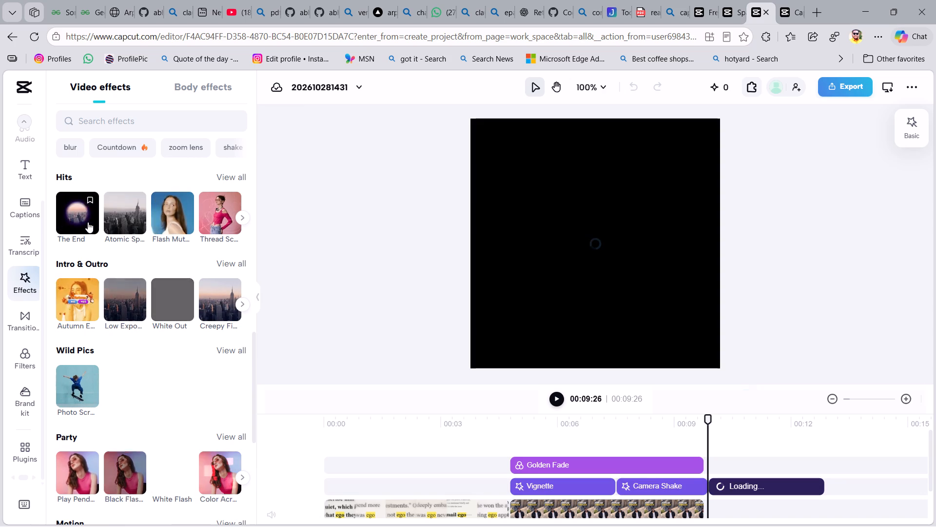
Move The End onto its own track above Golden Fade, over Camera Shake's last part, and trim its start to about 00:08:19.
{"action": "left_click_drag", "start_coordinate": [754, 489], "coordinate": [724, 467]}
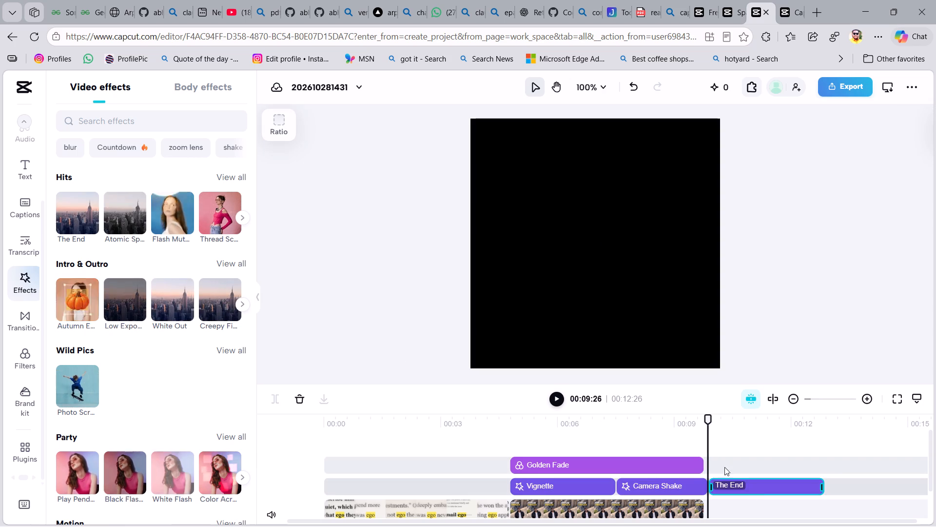
{"action": "left_click_drag", "start_coordinate": [724, 467], "coordinate": [682, 447]}
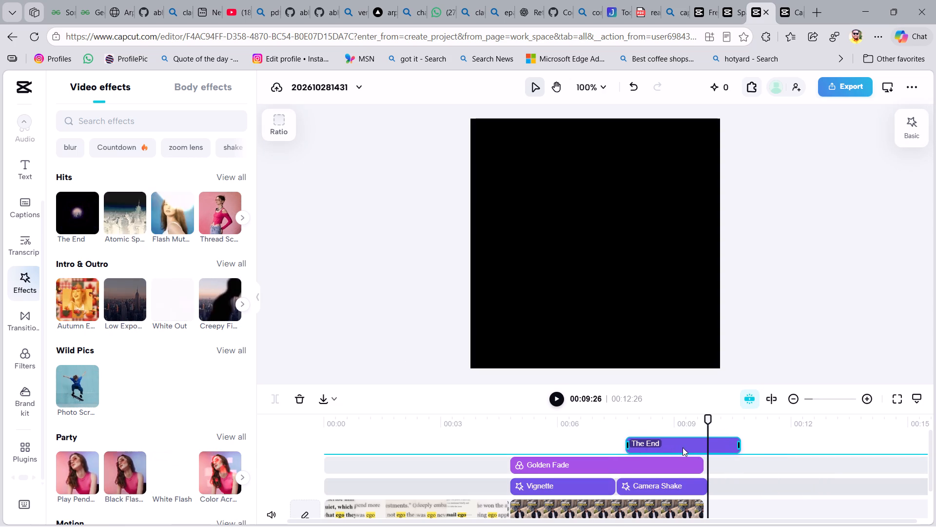
{"action": "left_click_drag", "start_coordinate": [682, 447], "coordinate": [688, 449]}
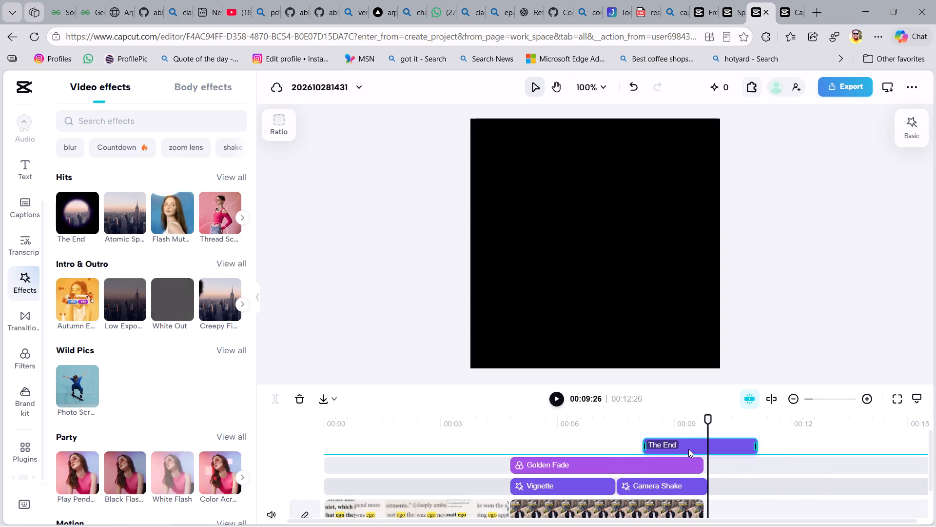
{"action": "left_click_drag", "start_coordinate": [688, 449], "coordinate": [689, 449]}
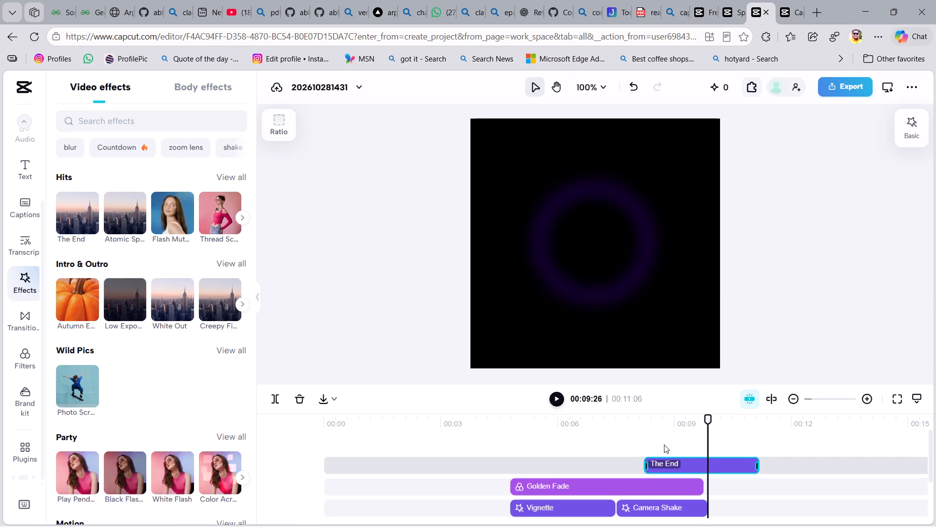
{"action": "left_click_drag", "start_coordinate": [646, 464], "coordinate": [654, 464]}
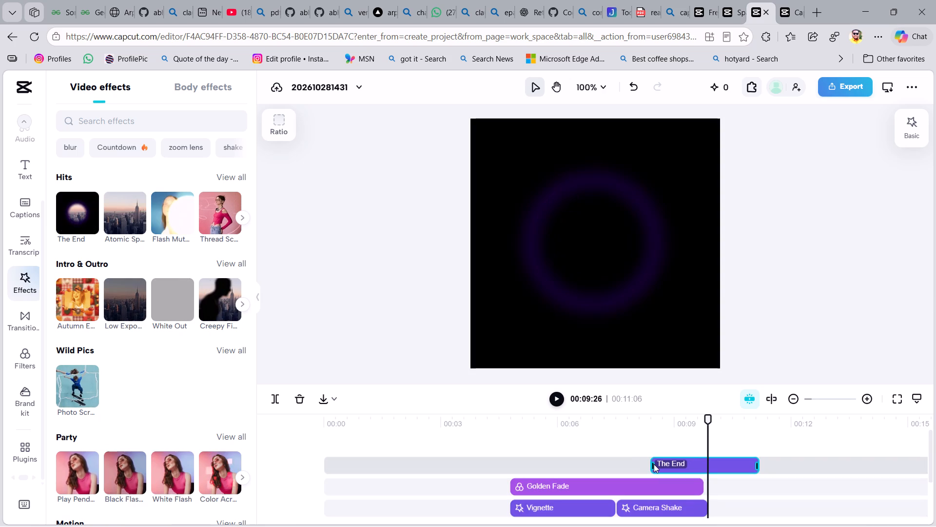
{"action": "left_click_drag", "start_coordinate": [654, 464], "coordinate": [661, 464]}
Play back from 00:08:19 to the end to review the The End effect.
{"action": "left_click_drag", "start_coordinate": [708, 419], "coordinate": [663, 425]}
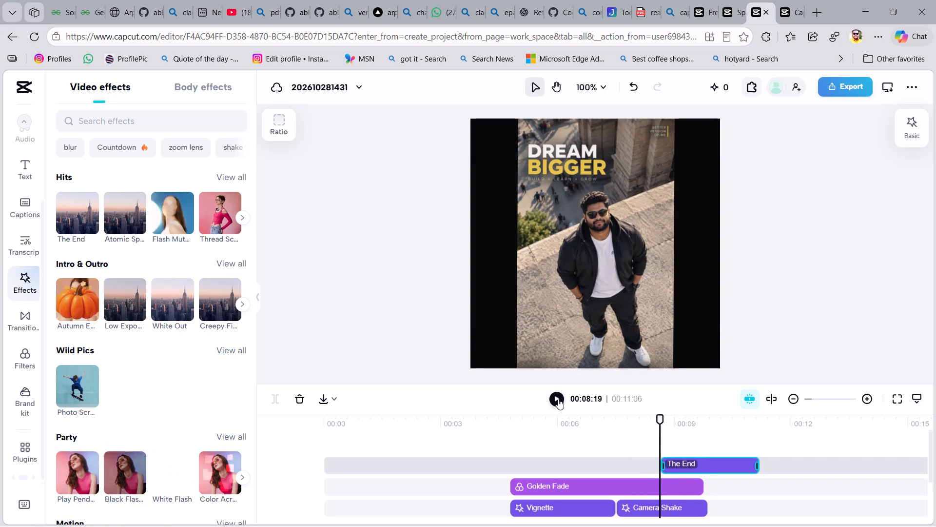
{"action": "left_click", "coordinate": [558, 399]}
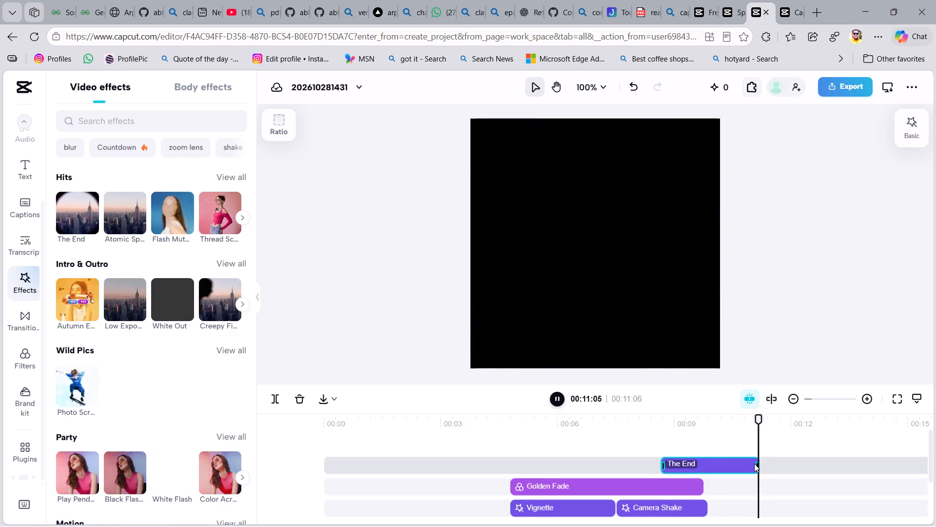
Trim the end of the The End effect back to the end of Golden Fade.
{"action": "left_click_drag", "start_coordinate": [757, 464], "coordinate": [703, 468]}
Play back the shortened The End effect from 00:08:19.
{"action": "left_click_drag", "start_coordinate": [710, 429], "coordinate": [662, 442]}
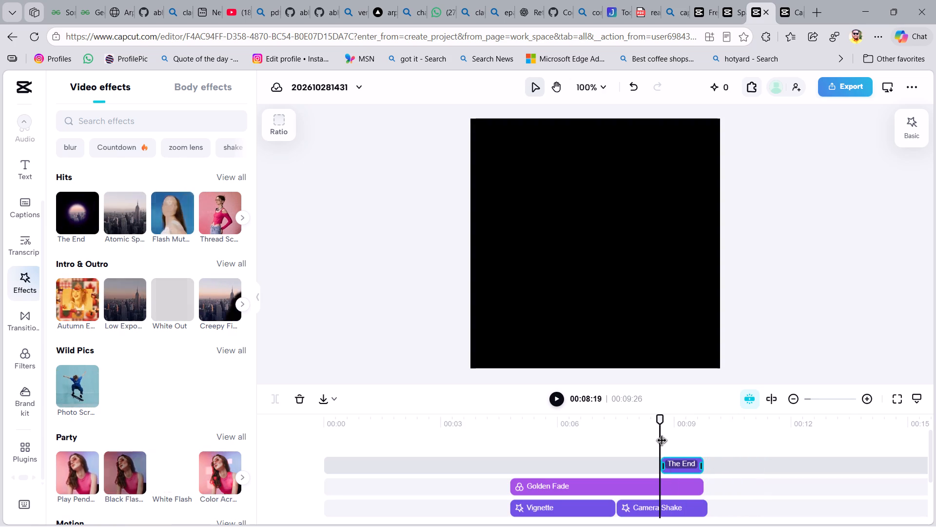
{"action": "left_click", "coordinate": [565, 392]}
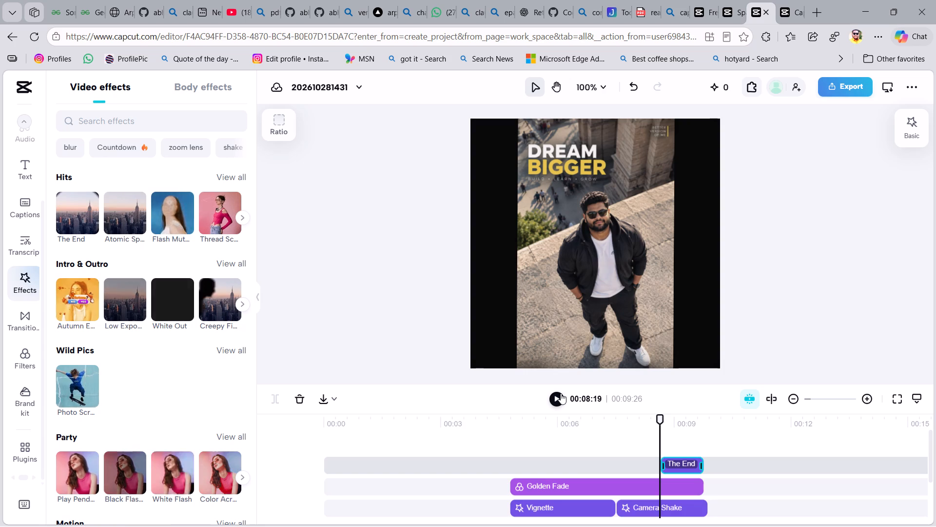
{"action": "left_click", "coordinate": [561, 393]}
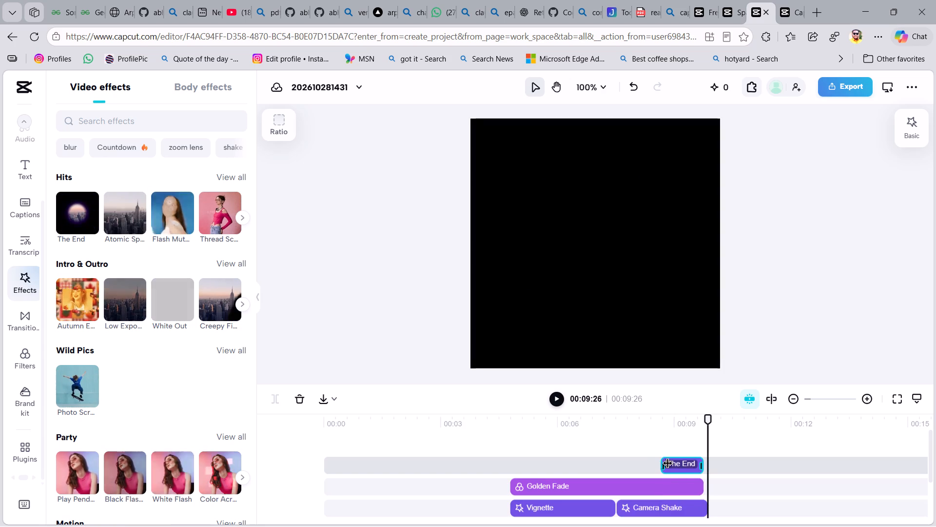
Extend the end of the Golden Fade filter to match the end of Camera Shake at 00:09:26.
{"action": "left_click", "coordinate": [699, 483]}
{"action": "left_click_drag", "start_coordinate": [705, 488], "coordinate": [711, 488]}
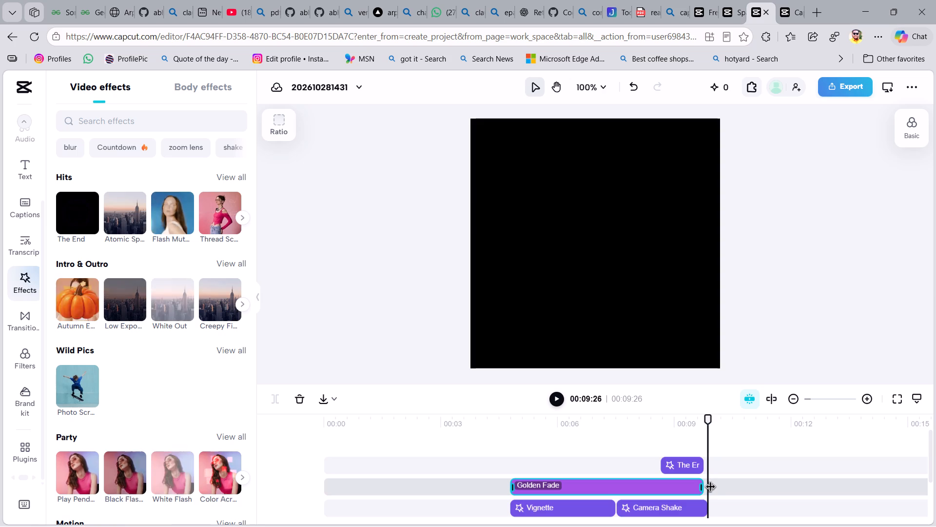
{"action": "left_click", "coordinate": [697, 488]}
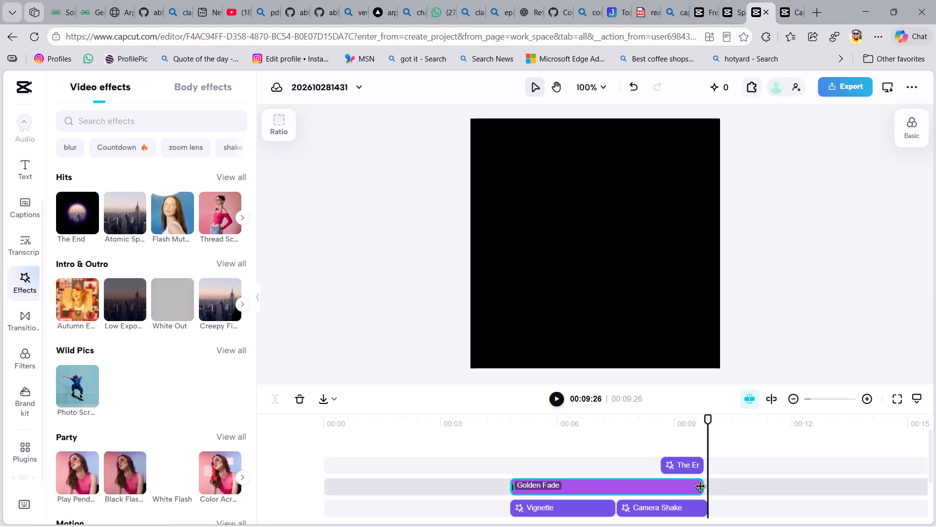
{"action": "left_click_drag", "start_coordinate": [701, 487], "coordinate": [706, 487]}
Adjust both ends of the The End effect to span from about 00:09:03 to the end of Golden Fade.
{"action": "left_click", "coordinate": [681, 460]}
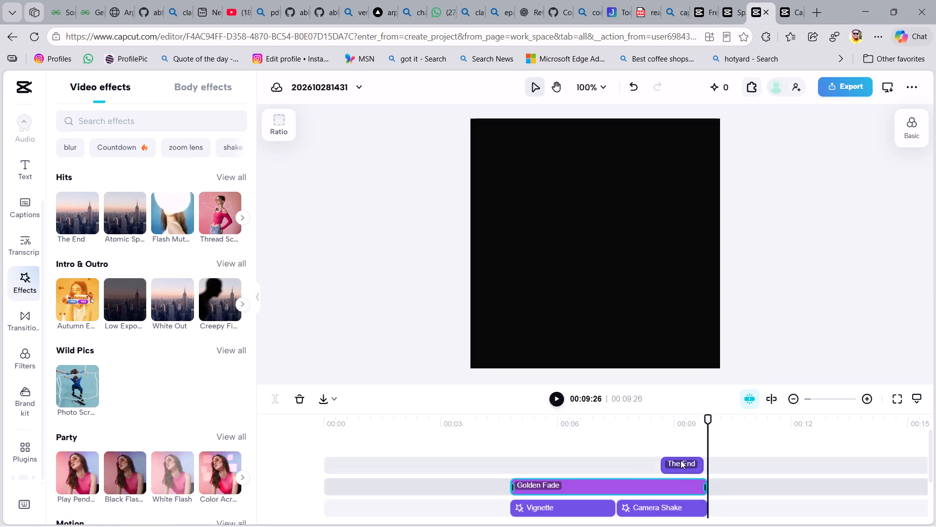
{"action": "left_click_drag", "start_coordinate": [702, 464], "coordinate": [707, 464]}
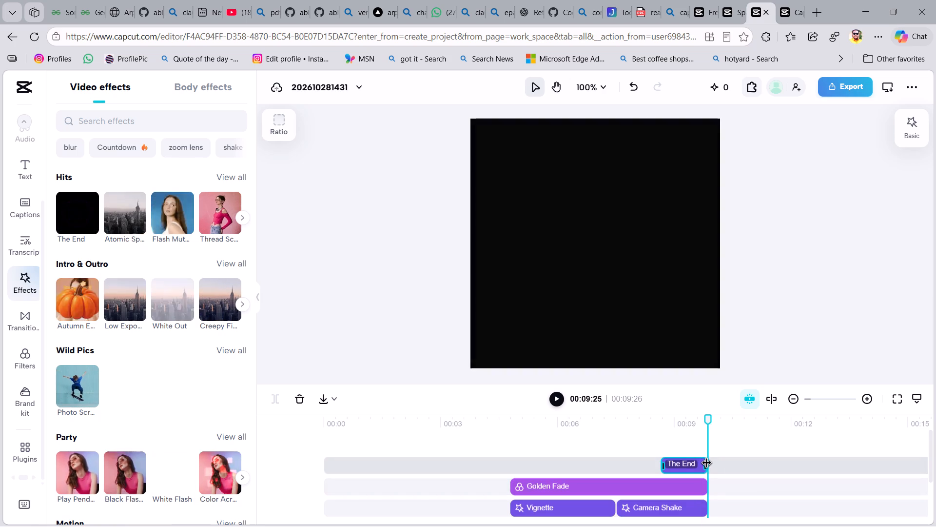
{"action": "left_click_drag", "start_coordinate": [664, 465], "coordinate": [670, 465]}
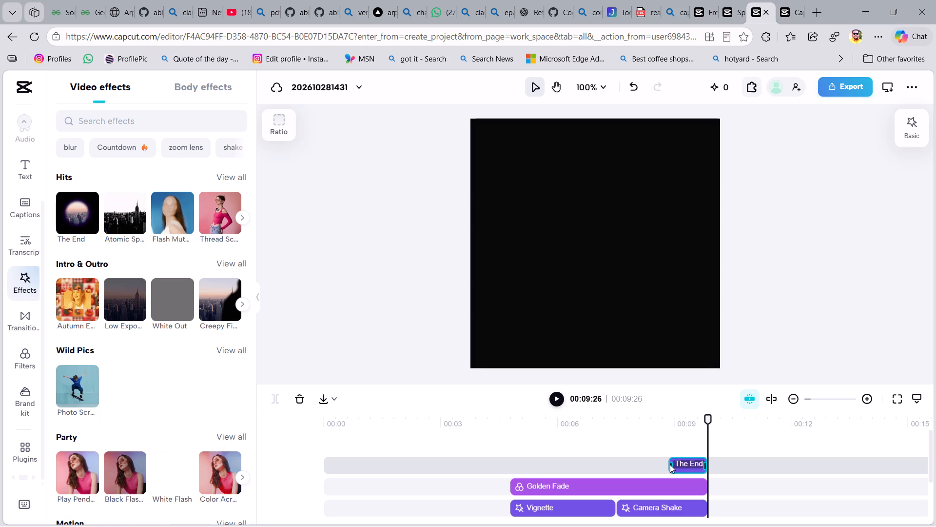
{"action": "left_click_drag", "start_coordinate": [670, 465], "coordinate": [678, 465]}
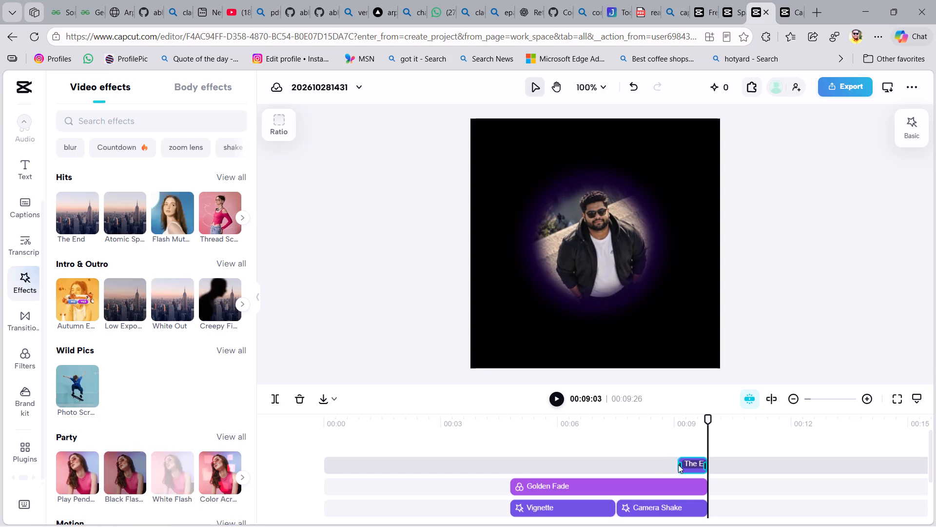
{"action": "left_click_drag", "start_coordinate": [678, 465], "coordinate": [678, 465]}
Play back from shortly before the The End effect to the end of the video to review the closing.
{"action": "left_click_drag", "start_coordinate": [707, 421], "coordinate": [677, 421]}
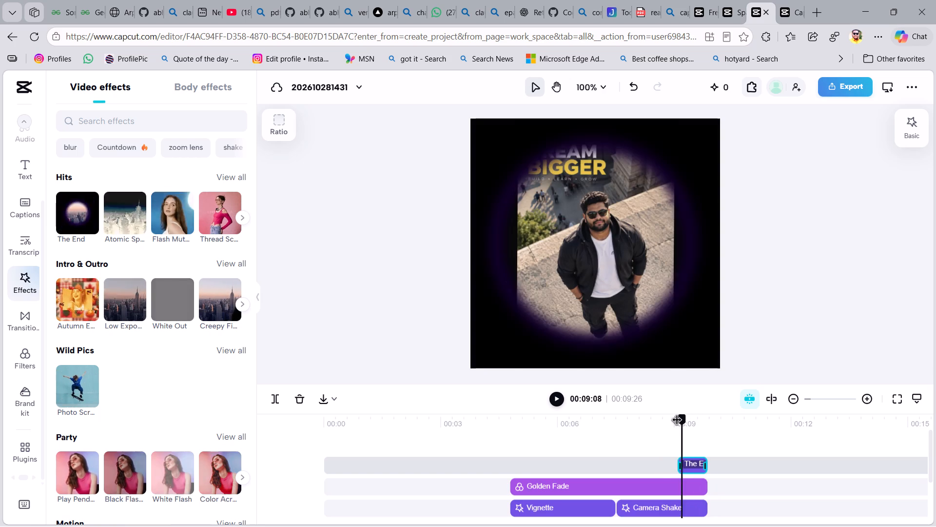
{"action": "left_click_drag", "start_coordinate": [677, 421], "coordinate": [643, 424]}
{"action": "left_click", "coordinate": [561, 397]}
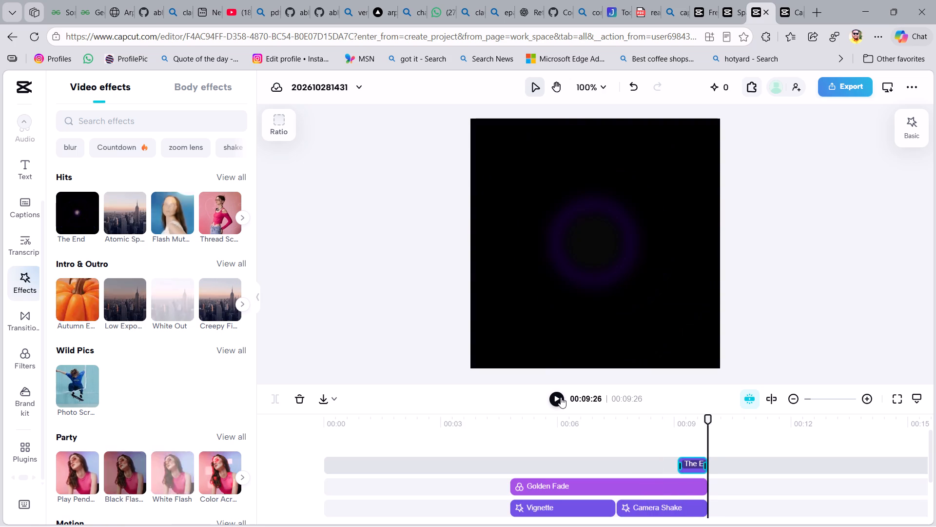
{"action": "left_click", "coordinate": [692, 466]}
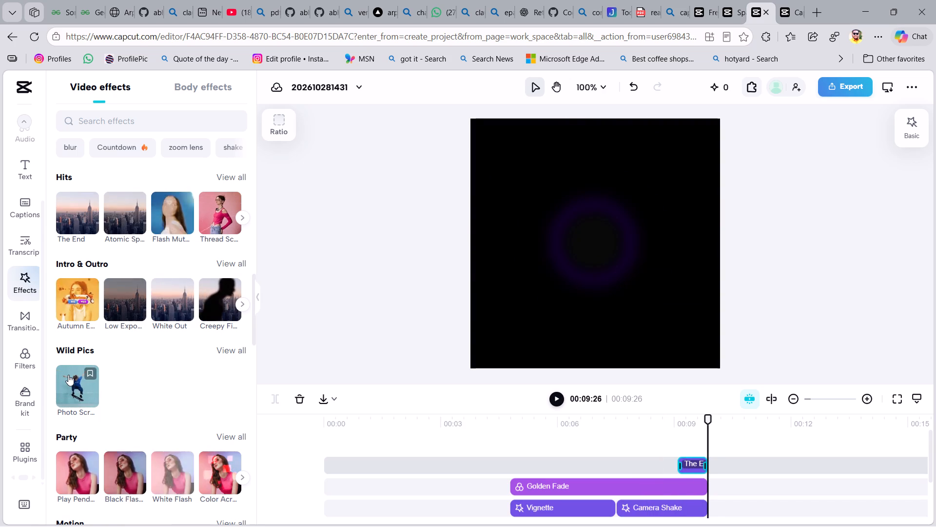
Browse the video effects categories and search the effects library for "shake".
{"action": "scroll", "coordinate": [144, 317], "scroll_direction": "down", "scroll_amount": 6}
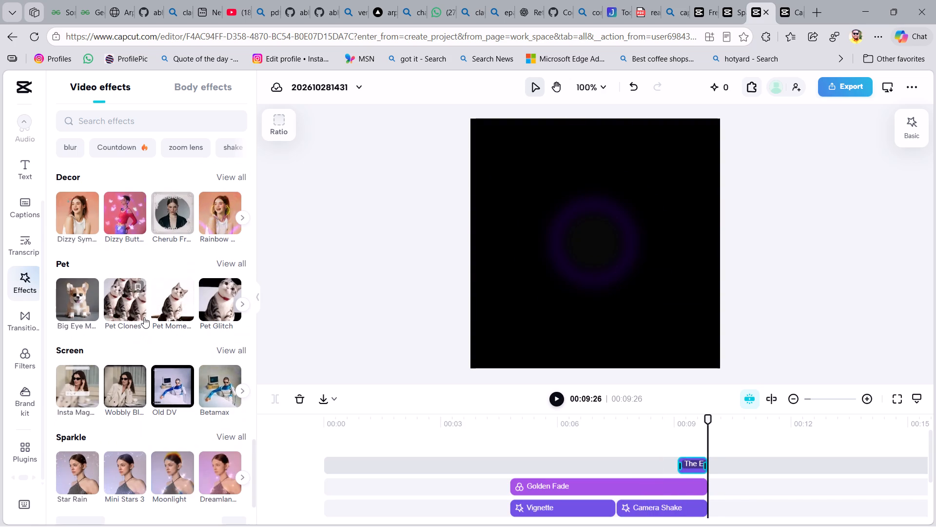
{"action": "scroll", "coordinate": [144, 317], "scroll_direction": "down", "scroll_amount": 1}
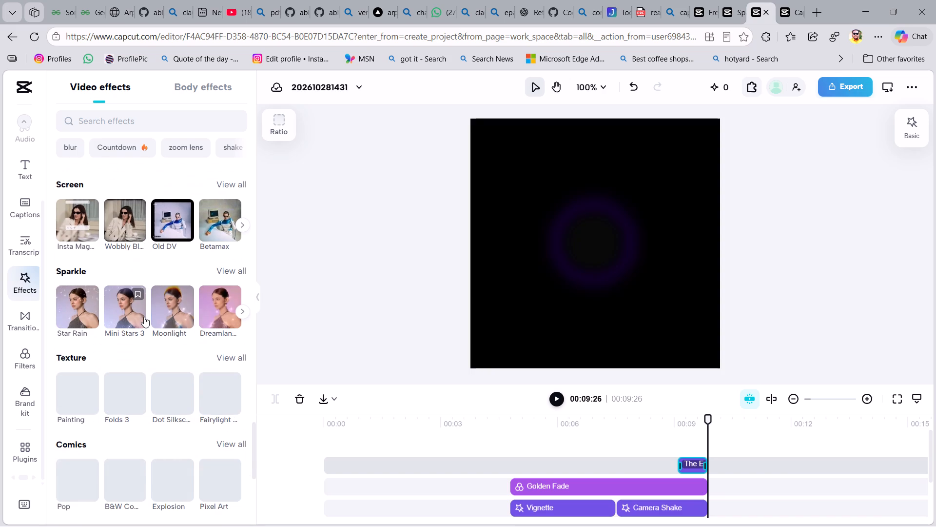
{"action": "scroll", "coordinate": [144, 317], "scroll_direction": "down", "scroll_amount": 15}
{"action": "scroll", "coordinate": [144, 317], "scroll_direction": "up", "scroll_amount": 15}
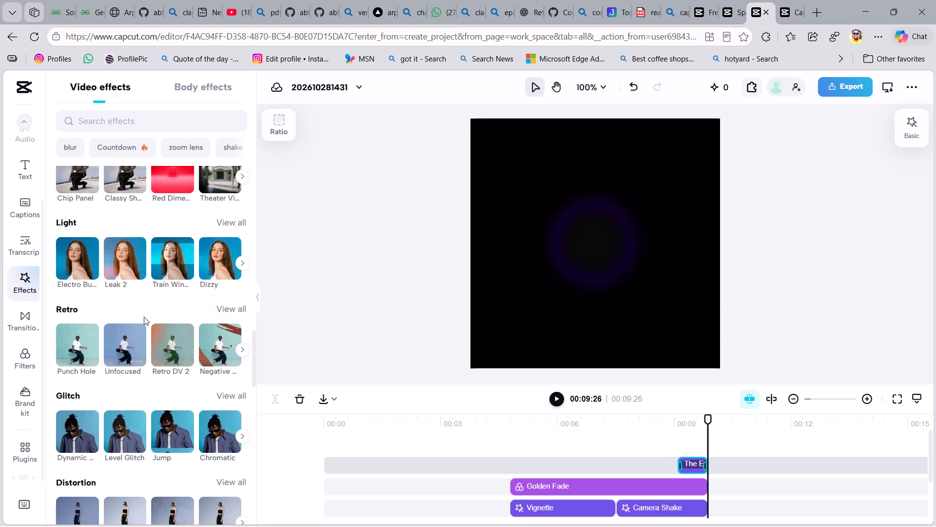
{"action": "scroll", "coordinate": [144, 317], "scroll_direction": "up", "scroll_amount": 15}
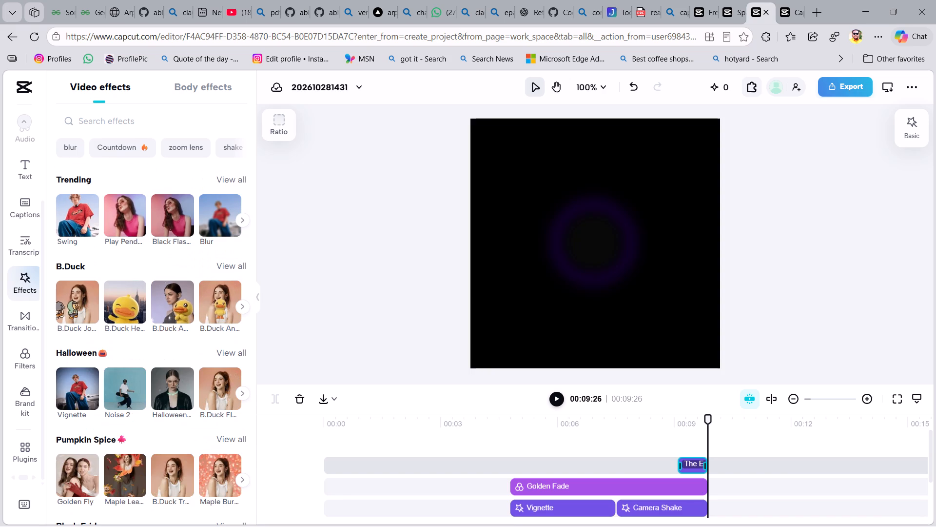
{"action": "left_click", "coordinate": [146, 122]}
{"action": "type", "text": "sh"}
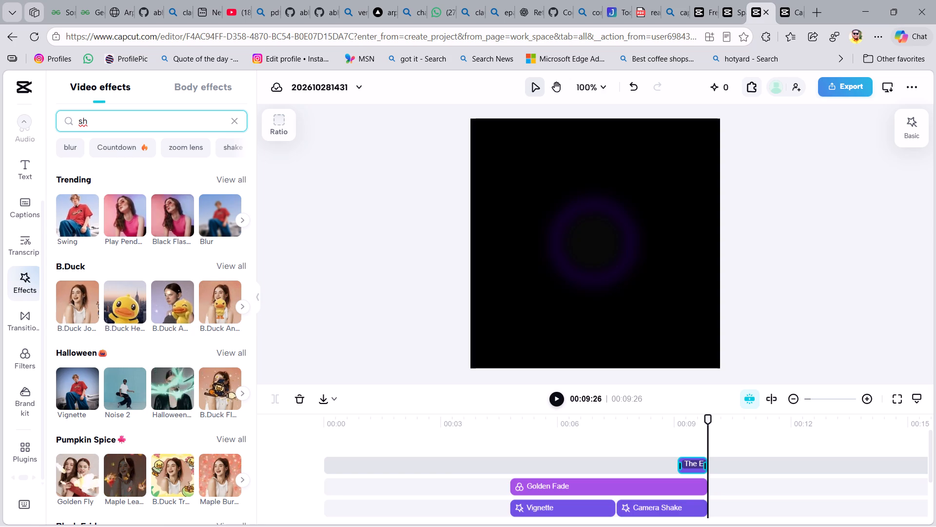
{"action": "type", "text": "ake"}
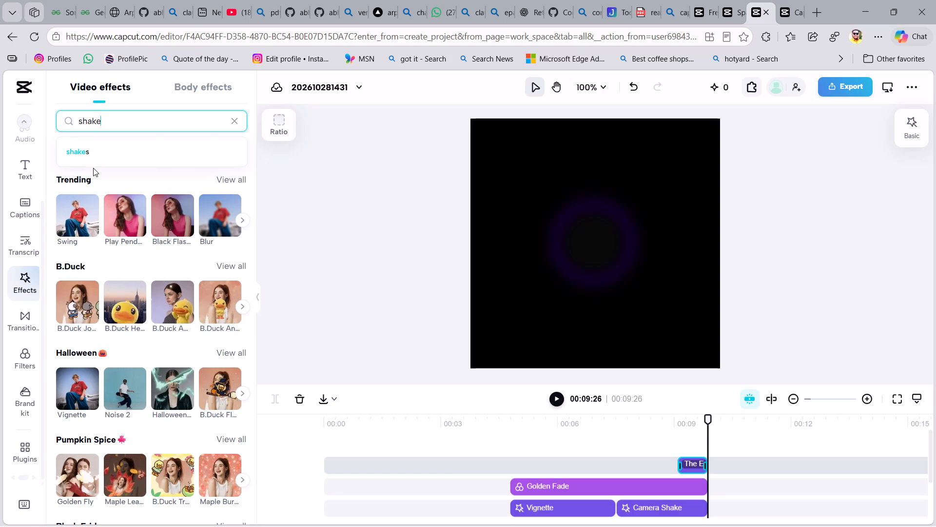
{"action": "left_click", "coordinate": [93, 168]}
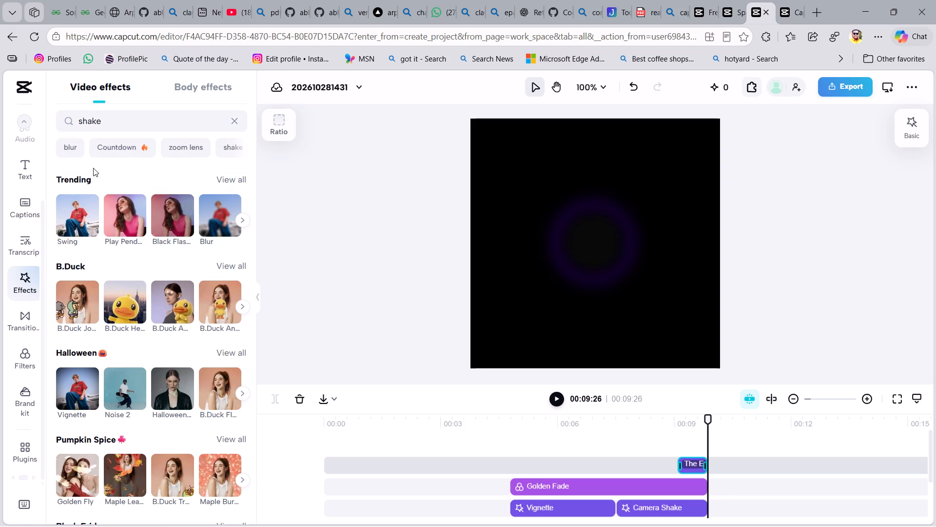
{"action": "left_click", "coordinate": [128, 122]}
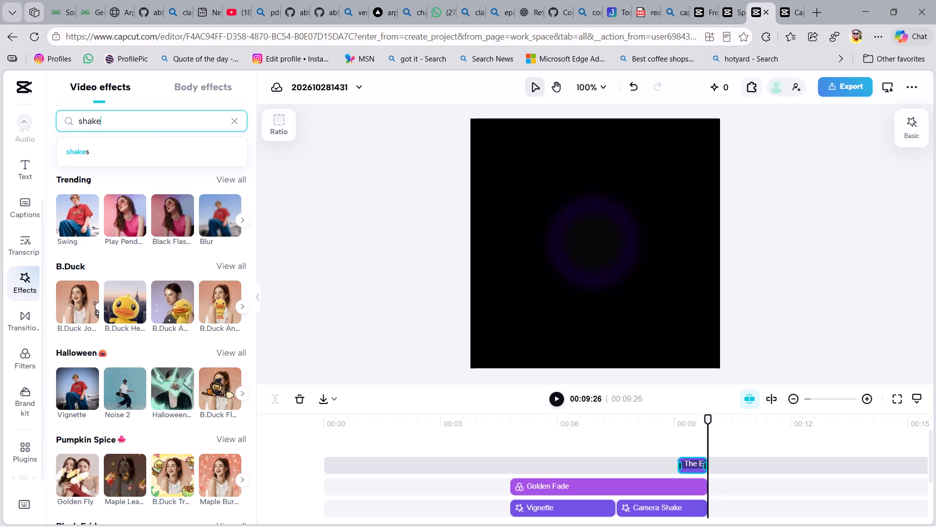
{"action": "scroll", "coordinate": [140, 223], "scroll_direction": "down", "scroll_amount": 1}
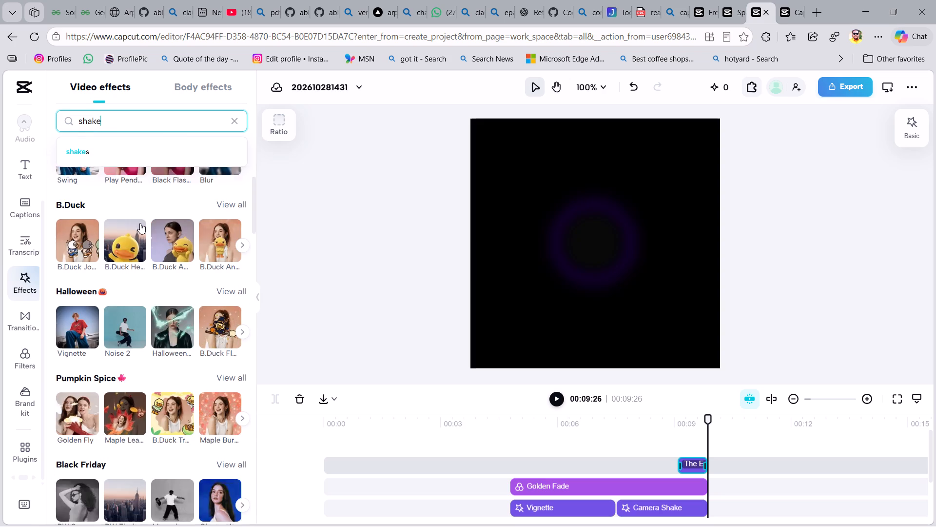
{"action": "scroll", "coordinate": [140, 223], "scroll_direction": "down", "scroll_amount": 3}
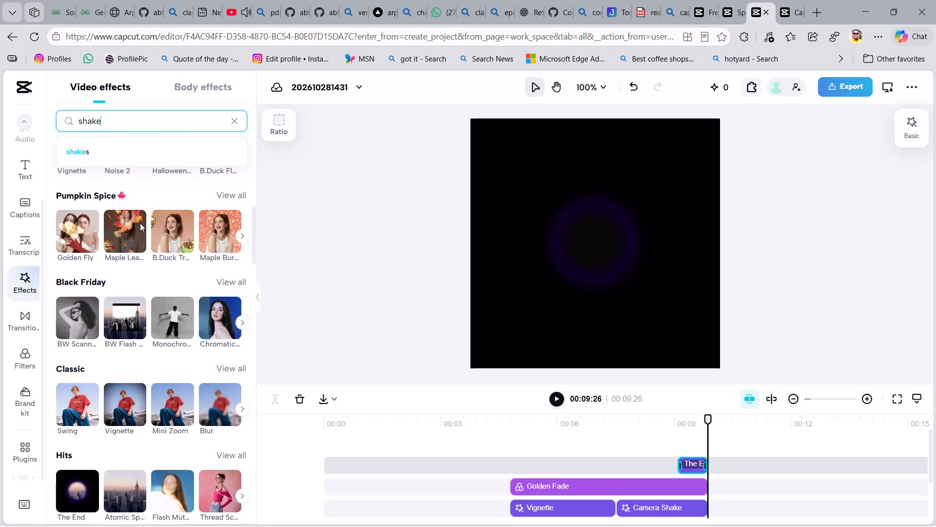
{"action": "scroll", "coordinate": [140, 223], "scroll_direction": "down", "scroll_amount": 1}
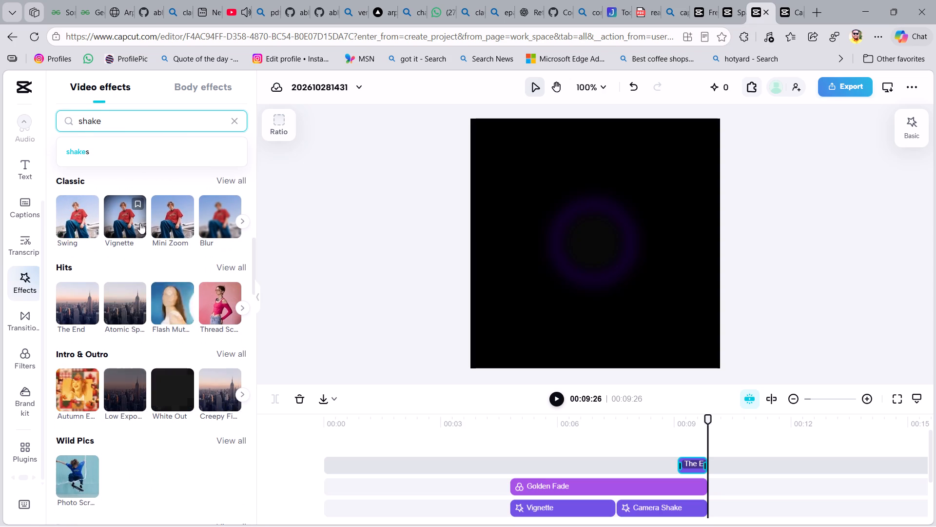
{"action": "scroll", "coordinate": [140, 223], "scroll_direction": "down", "scroll_amount": 1}
{"action": "scroll", "coordinate": [140, 223], "scroll_direction": "up", "scroll_amount": 5}
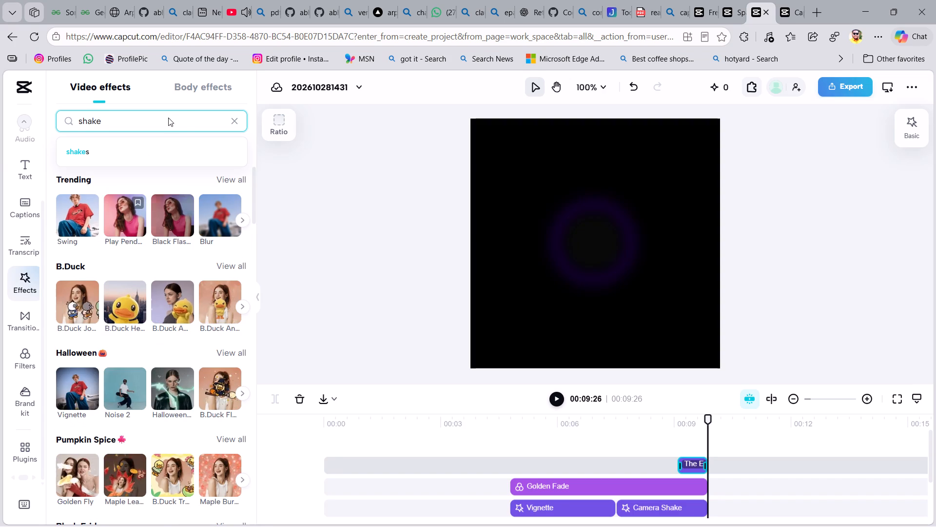
Clear the "shake" term from the effects search.
{"action": "key", "text": "BackSpace"}
{"action": "key", "text": "BackSpace"}
{"action": "key", "text": "BackSpace"}
{"action": "key", "text": "BackSpace"}
{"action": "key", "text": "BackSpace"}
{"action": "key", "text": "BackSpace"}
{"action": "key", "text": "BackSpace"}
{"action": "key", "text": "BackSpace"}
{"action": "key", "text": "BackSpace"}
{"action": "key", "text": "BackSpace"}
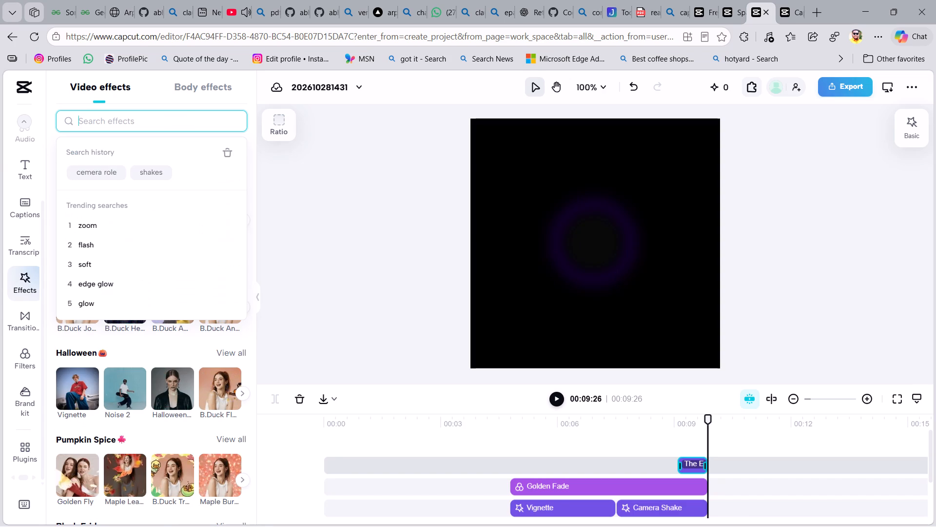
Search the effects for "crom", then add the Chromatic effect and place it above Golden Fade, aligned with Golden Fade's start.
{"action": "type", "text": "cr"}
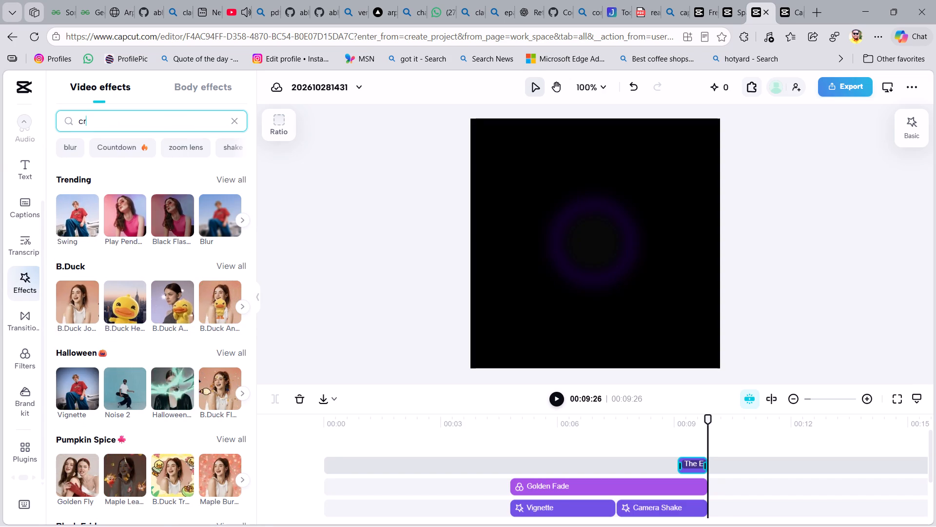
{"action": "type", "text": "om"}
{"action": "key", "text": "Return"}
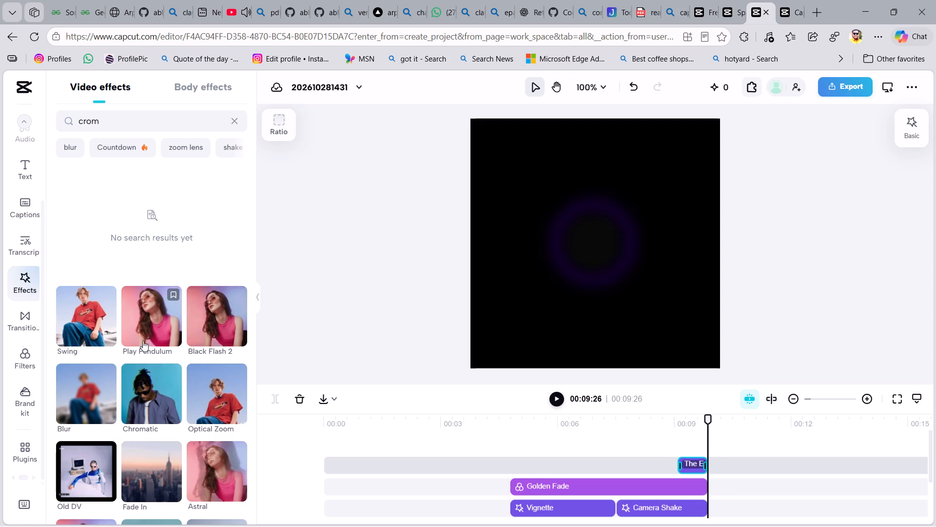
{"action": "left_click", "coordinate": [151, 393]}
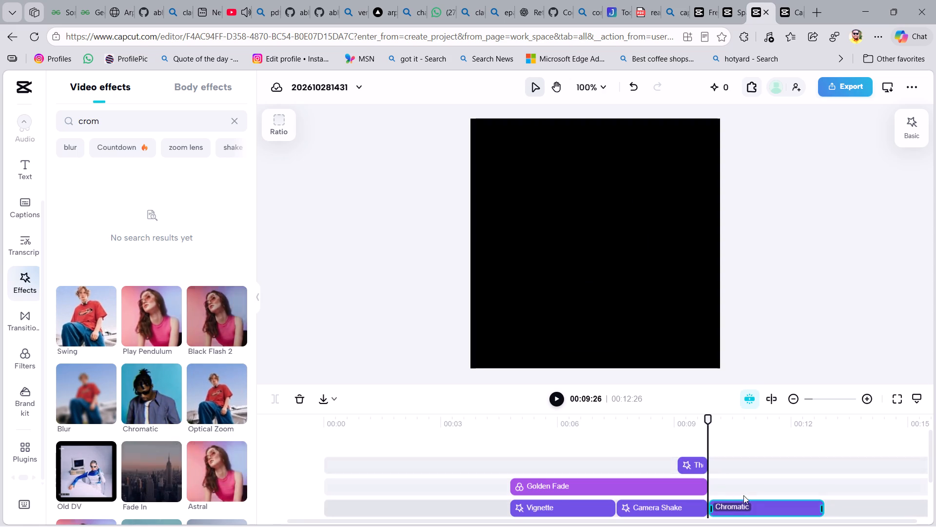
{"action": "left_click_drag", "start_coordinate": [751, 507], "coordinate": [555, 465]}
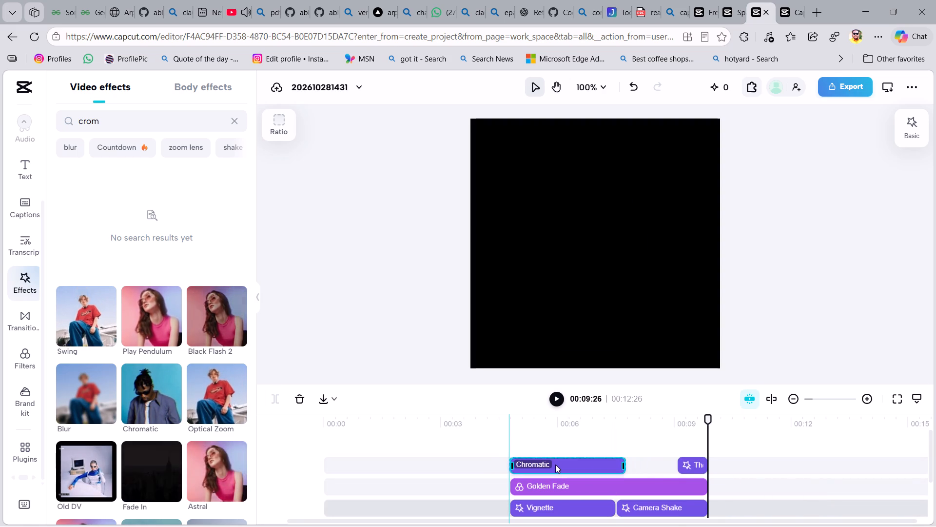
{"action": "left_click_drag", "start_coordinate": [555, 465], "coordinate": [556, 464]}
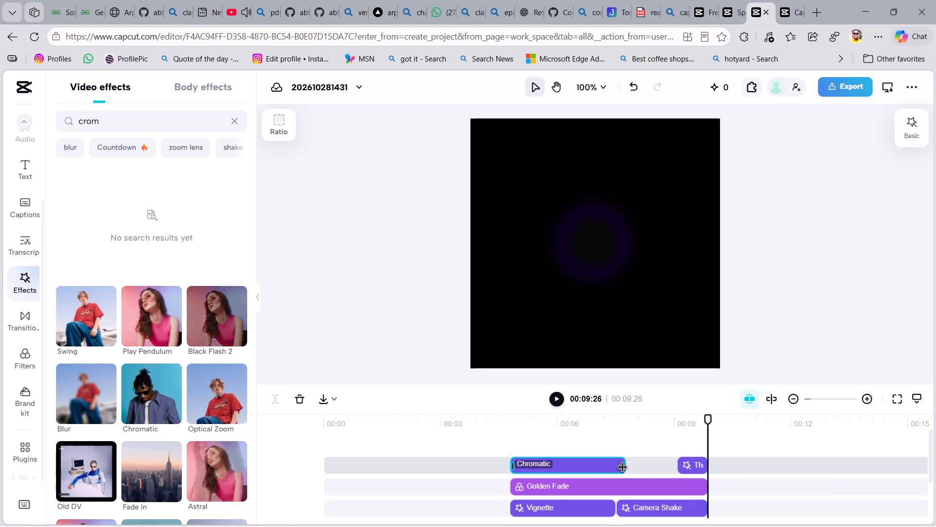
{"action": "left_click_drag", "start_coordinate": [624, 468], "coordinate": [627, 474]}
Play back the video to review it with the Chromatic effect.
{"action": "left_click", "coordinate": [554, 401]}
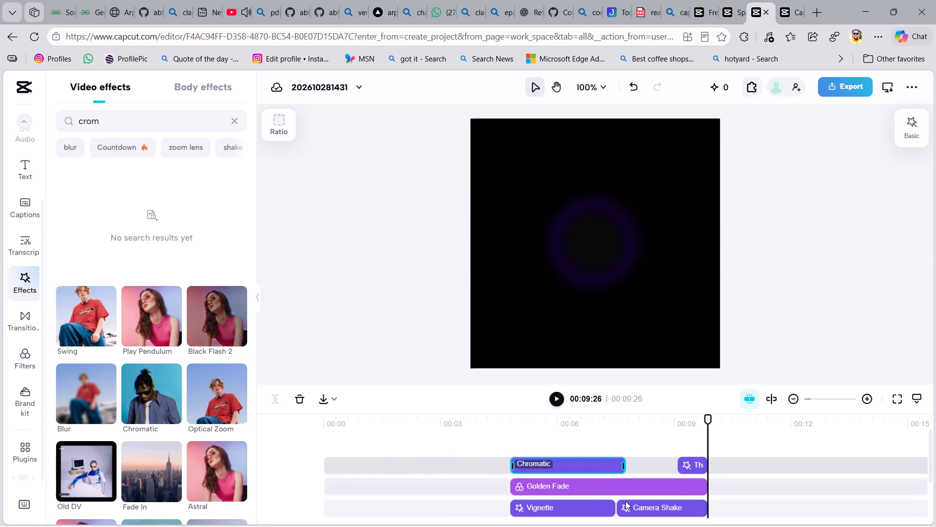
Trim the start of the Camera Shake effect to line up with the start of The End.
{"action": "left_click", "coordinate": [631, 510]}
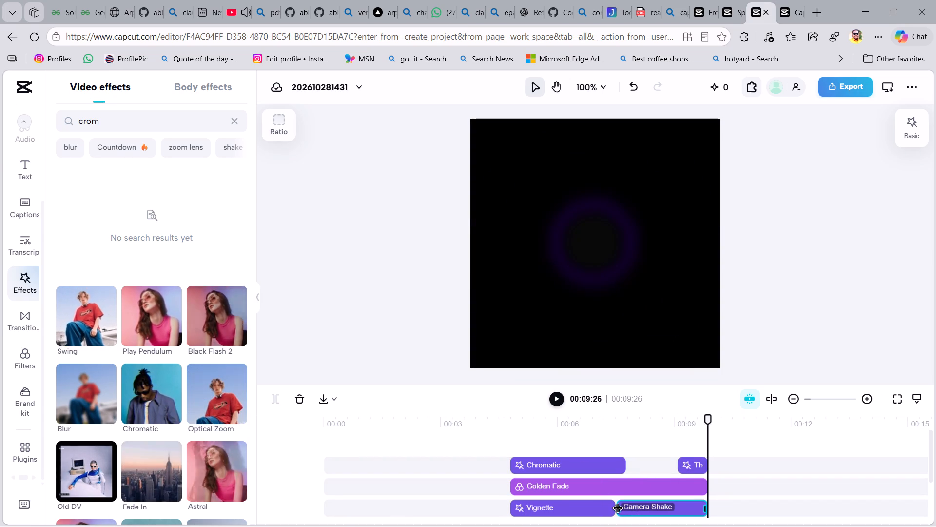
{"action": "left_click_drag", "start_coordinate": [618, 509], "coordinate": [674, 513]}
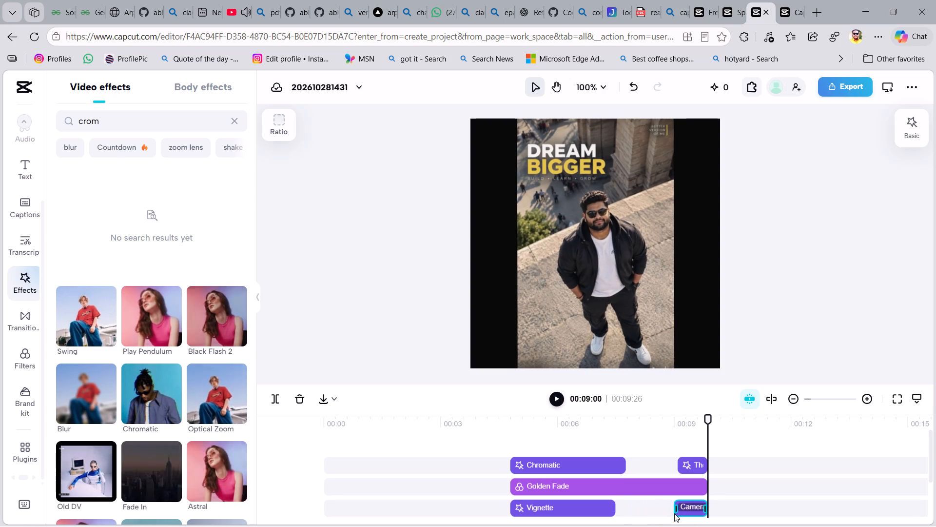
{"action": "left_click_drag", "start_coordinate": [674, 513], "coordinate": [676, 513]}
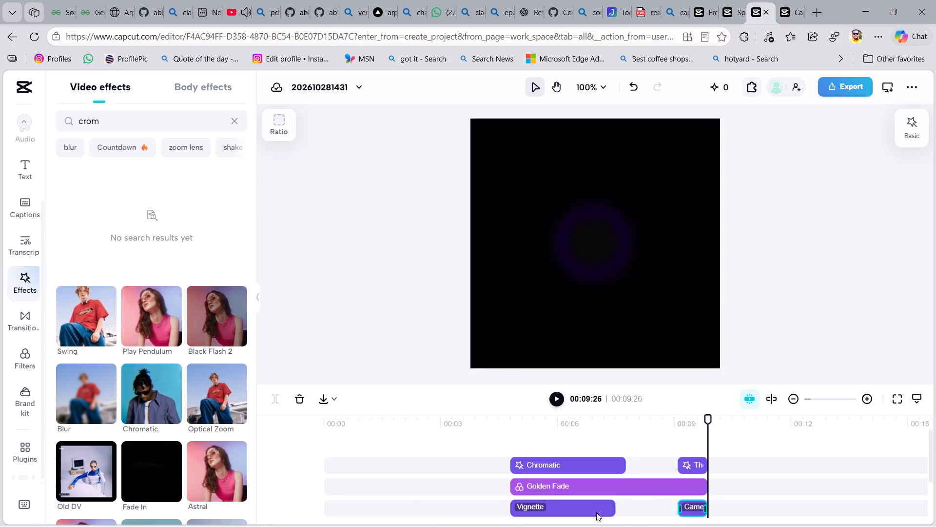
Extend the end of the Vignette effect to meet the start of Camera Shake.
{"action": "left_click", "coordinate": [595, 513]}
{"action": "left_click_drag", "start_coordinate": [614, 507], "coordinate": [676, 507]}
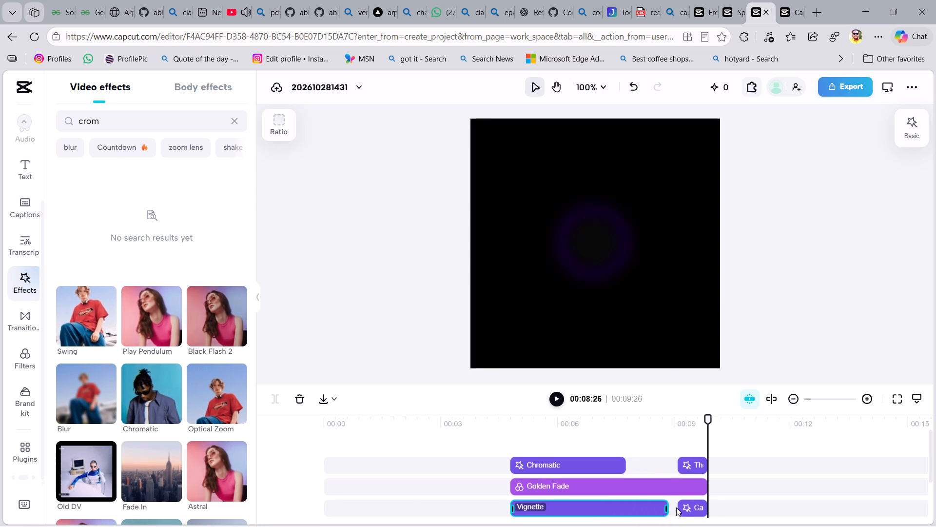
{"action": "left_click_drag", "start_coordinate": [676, 507], "coordinate": [680, 507]}
Extend the Chromatic effect to end level with Vignette, and pull The End's start back to meet it.
{"action": "left_click", "coordinate": [613, 467]}
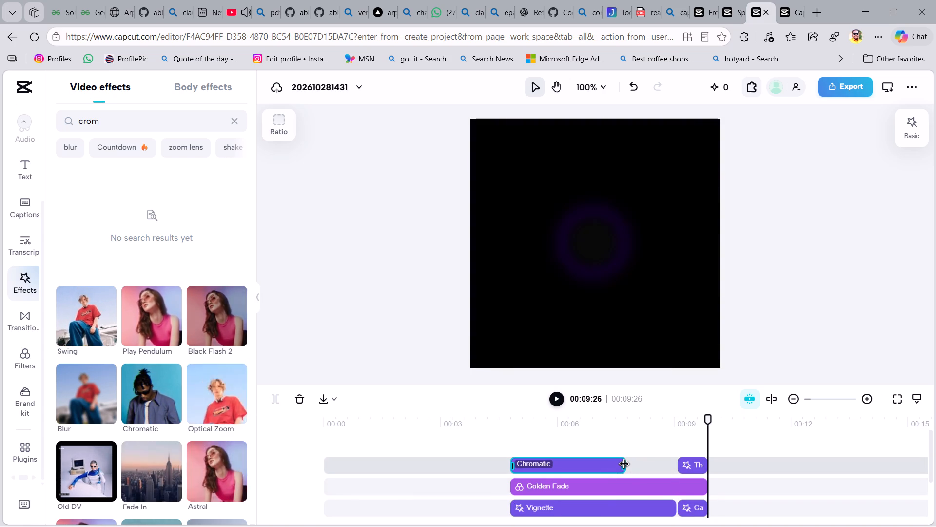
{"action": "left_click_drag", "start_coordinate": [624, 465], "coordinate": [686, 469]}
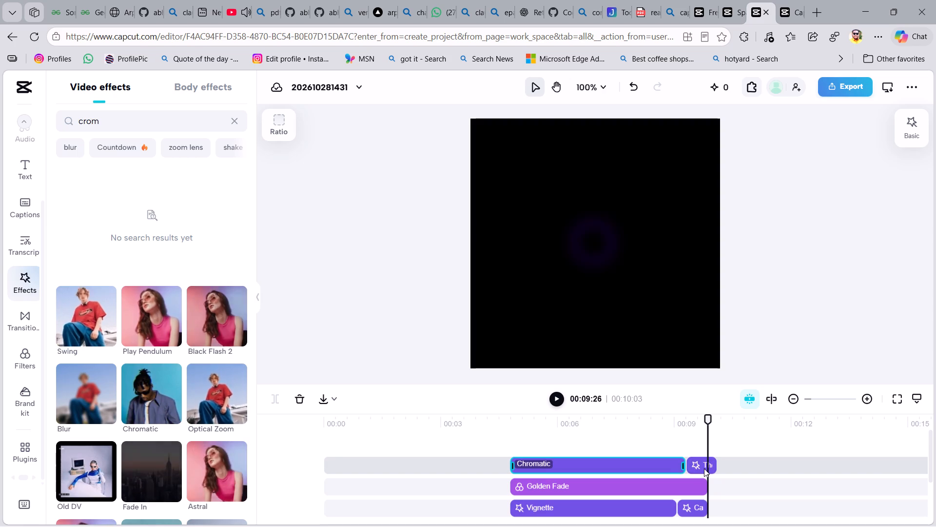
{"action": "left_click", "coordinate": [704, 468]}
{"action": "left_click", "coordinate": [679, 467]}
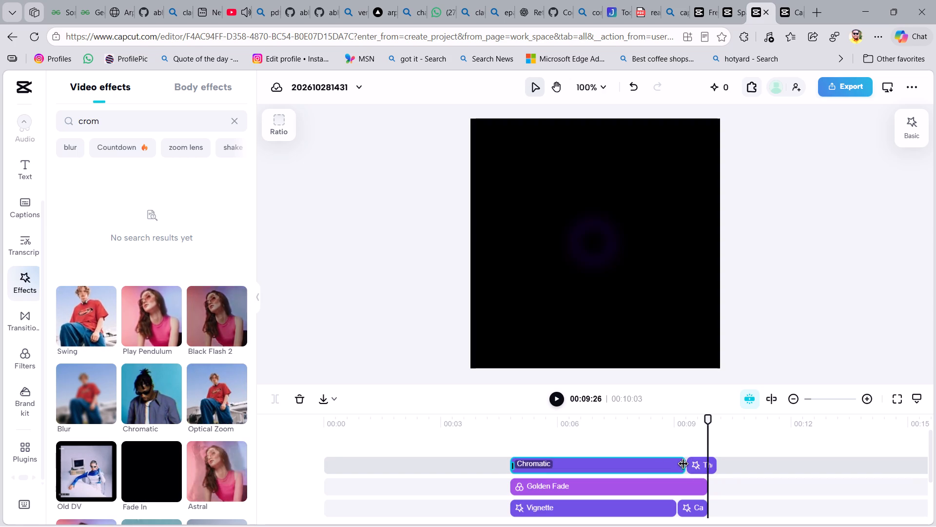
{"action": "left_click_drag", "start_coordinate": [683, 465], "coordinate": [678, 465]}
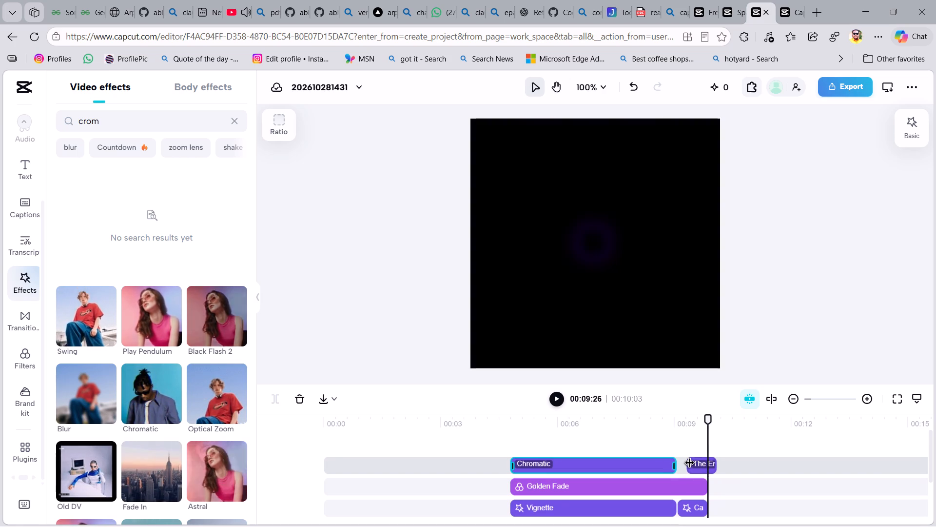
{"action": "left_click_drag", "start_coordinate": [690, 464], "coordinate": [675, 466]}
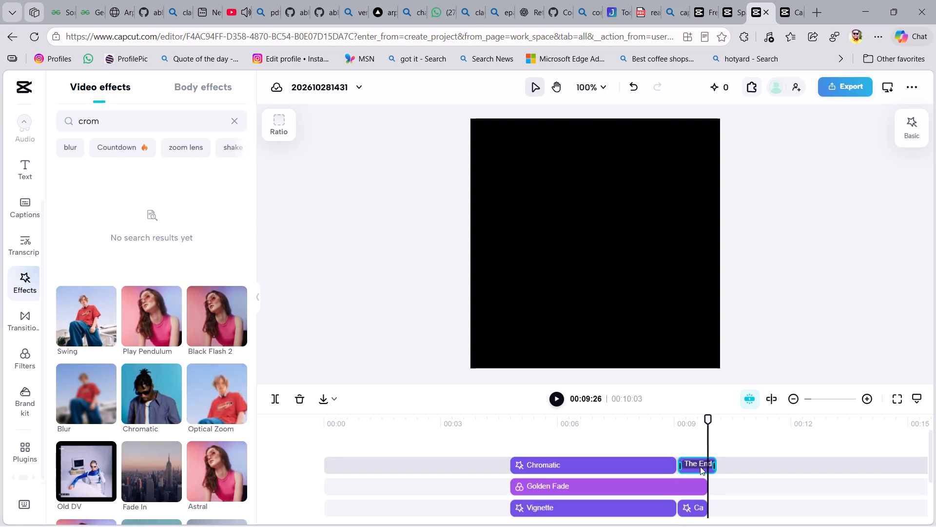
{"action": "left_click", "coordinate": [556, 473]}
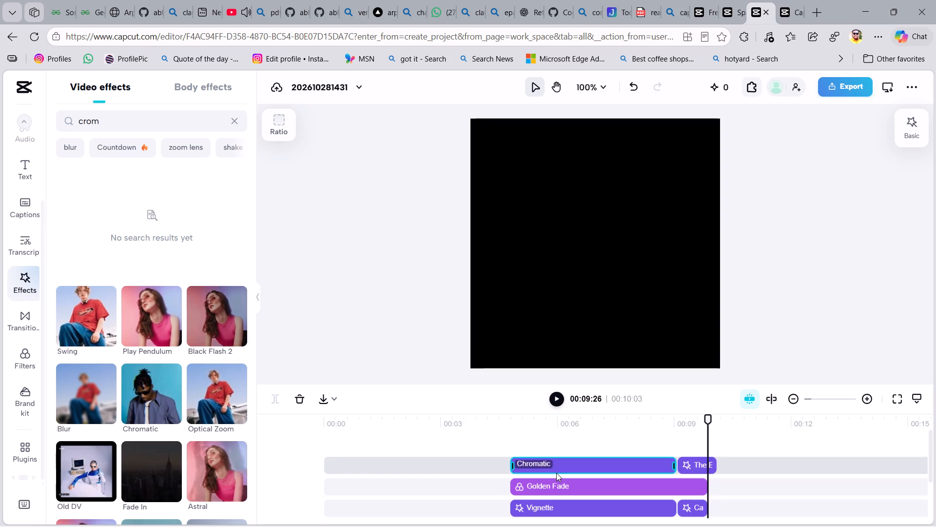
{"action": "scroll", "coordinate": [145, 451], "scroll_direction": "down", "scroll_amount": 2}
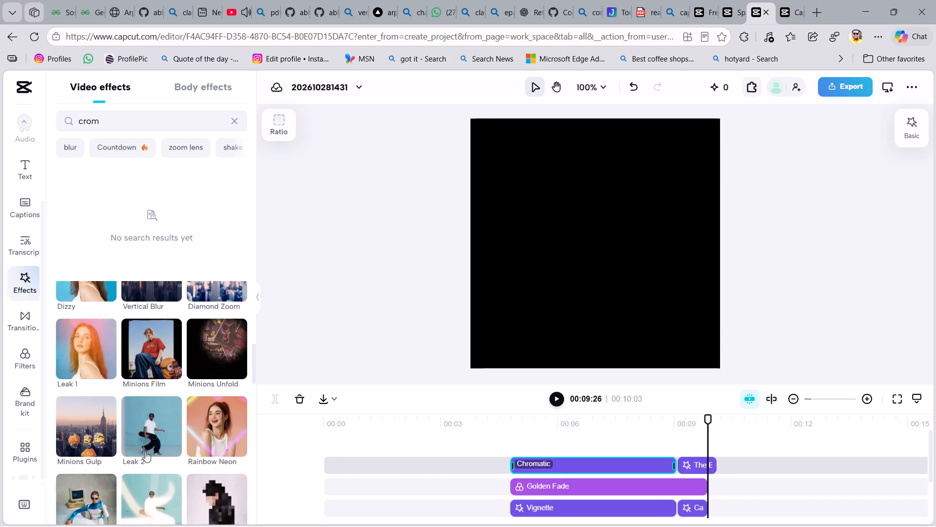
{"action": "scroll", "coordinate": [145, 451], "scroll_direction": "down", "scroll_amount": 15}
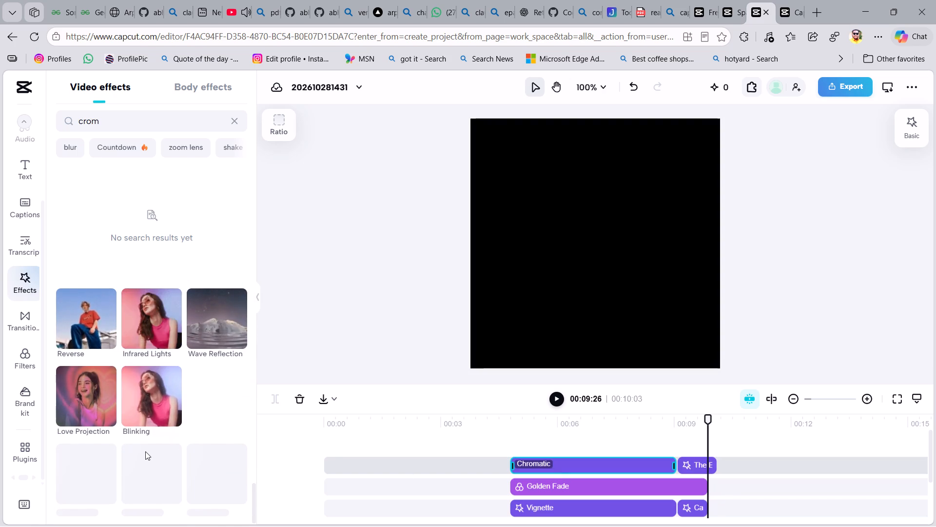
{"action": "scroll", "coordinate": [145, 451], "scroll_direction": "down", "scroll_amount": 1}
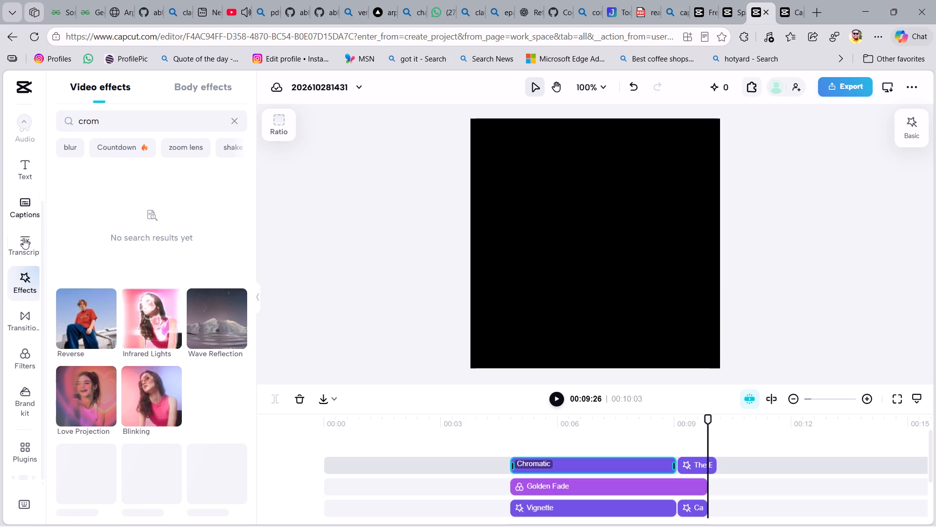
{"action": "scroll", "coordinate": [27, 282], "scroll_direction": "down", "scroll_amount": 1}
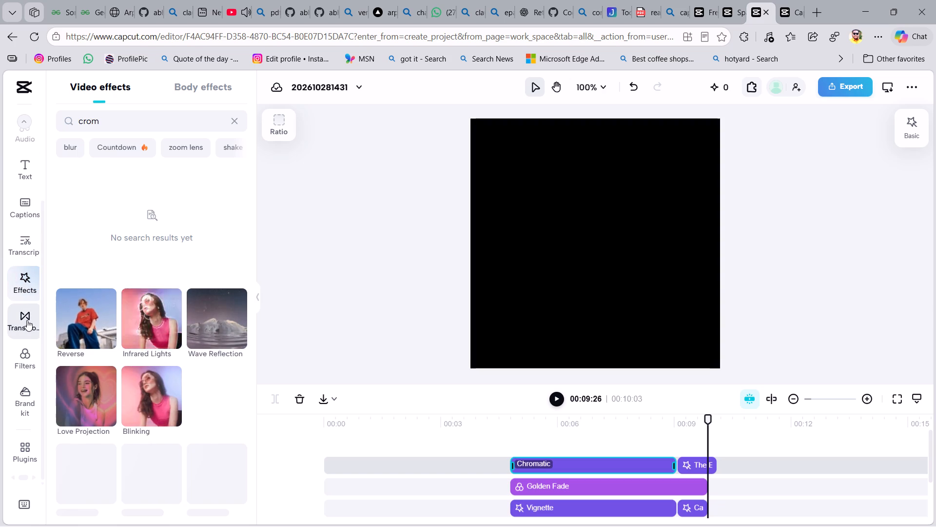
Add the Clockhan… transition from the Overlay category at the cut between the "ego" text clip and the portrait image.
{"action": "left_click", "coordinate": [27, 320]}
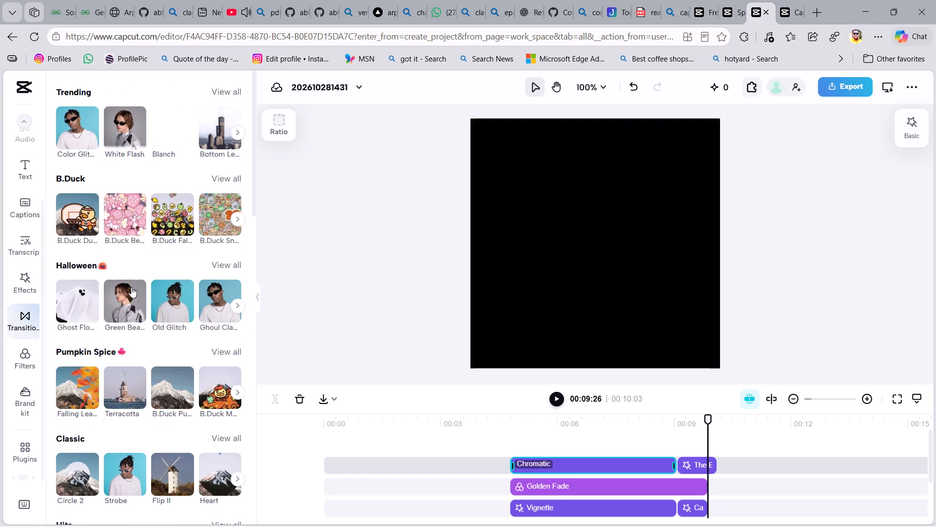
{"action": "scroll", "coordinate": [135, 262], "scroll_direction": "down", "scroll_amount": 3}
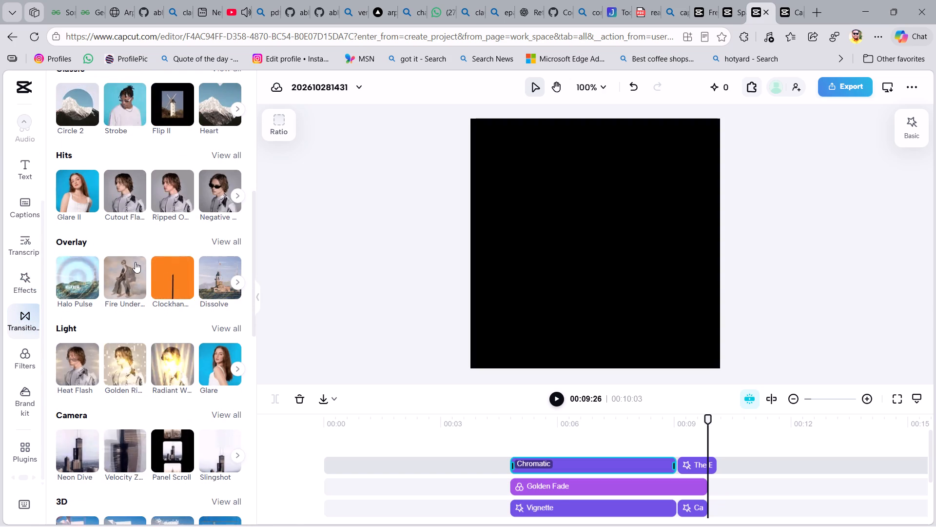
{"action": "left_click", "coordinate": [181, 298]}
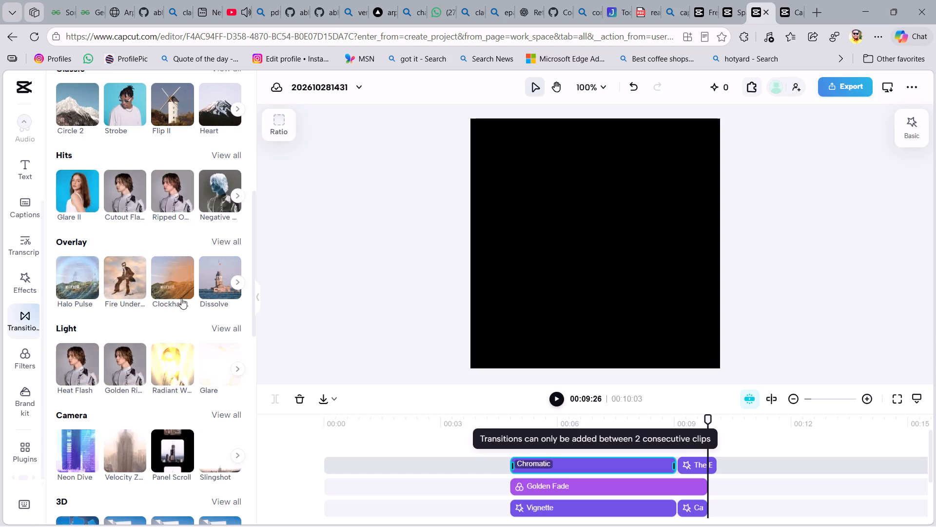
{"action": "scroll", "coordinate": [493, 424], "scroll_direction": "down", "scroll_amount": 2}
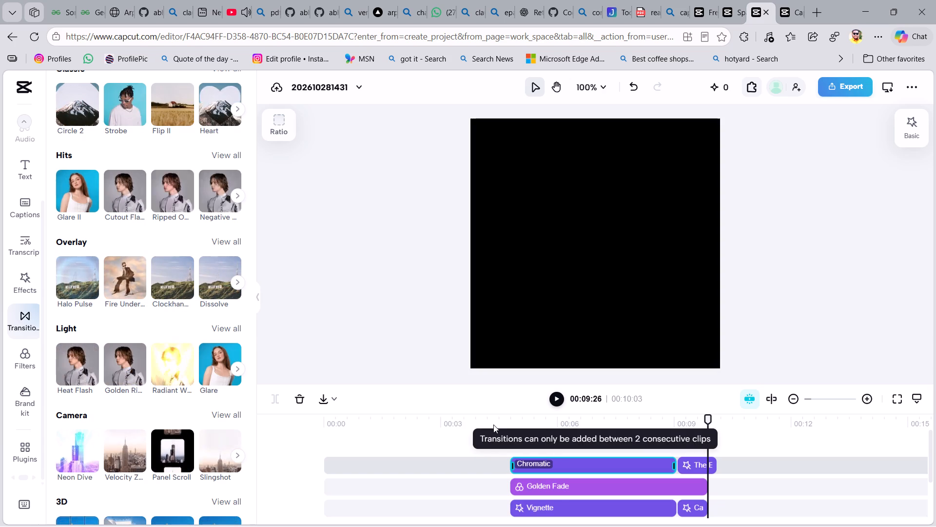
{"action": "scroll", "coordinate": [497, 463], "scroll_direction": "down", "scroll_amount": 3}
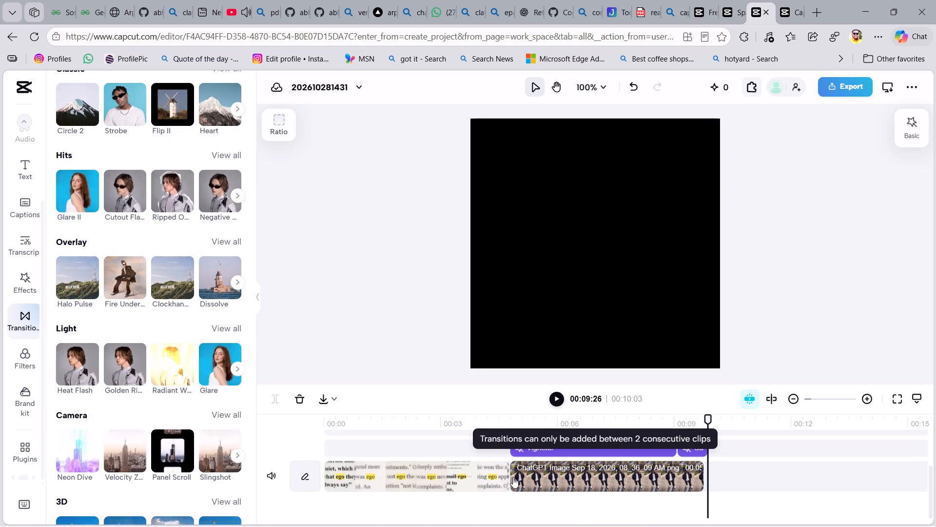
{"action": "left_click", "coordinate": [513, 477]}
{"action": "left_click", "coordinate": [510, 477]}
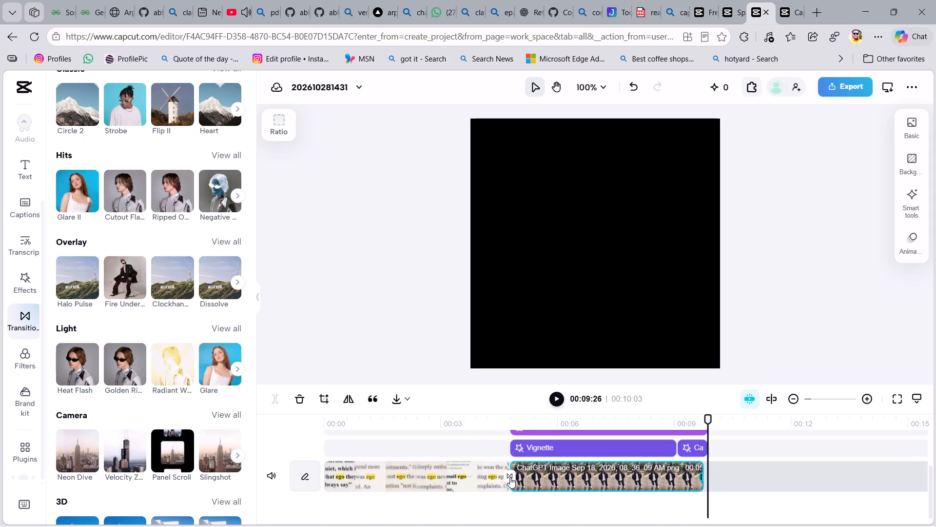
{"action": "left_click", "coordinate": [510, 477]}
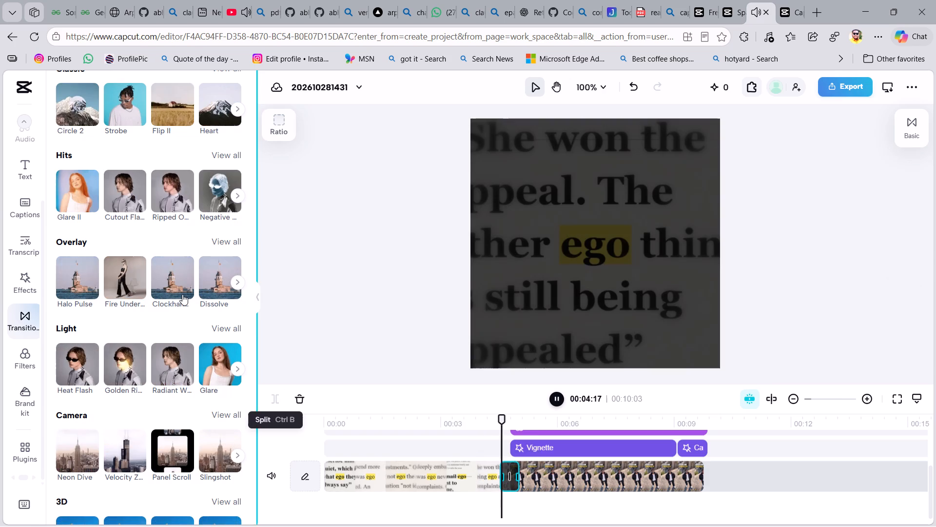
{"action": "left_click", "coordinate": [182, 294]}
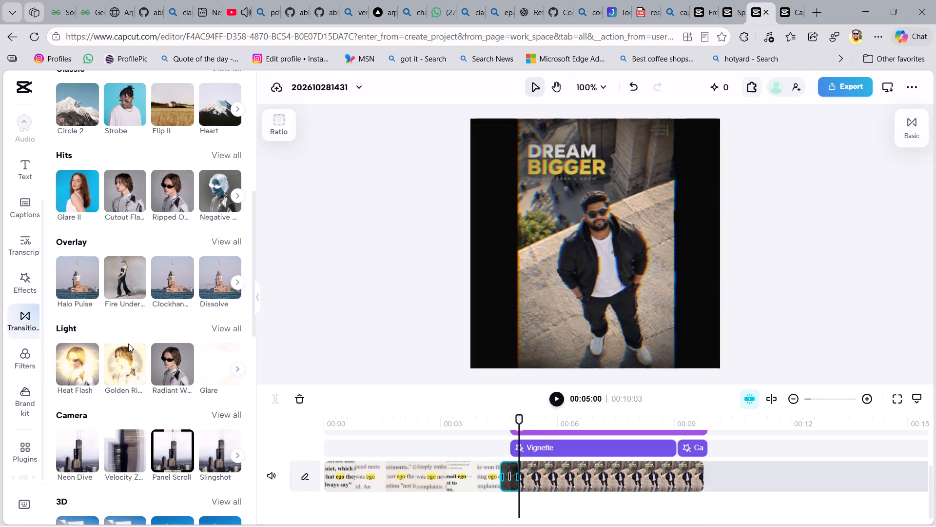
Browse the transition categories from Trending to Distortion for an alternative transition between the "ego" text clip and the portrait image.
{"action": "scroll", "coordinate": [172, 326], "scroll_direction": "up", "scroll_amount": 6}
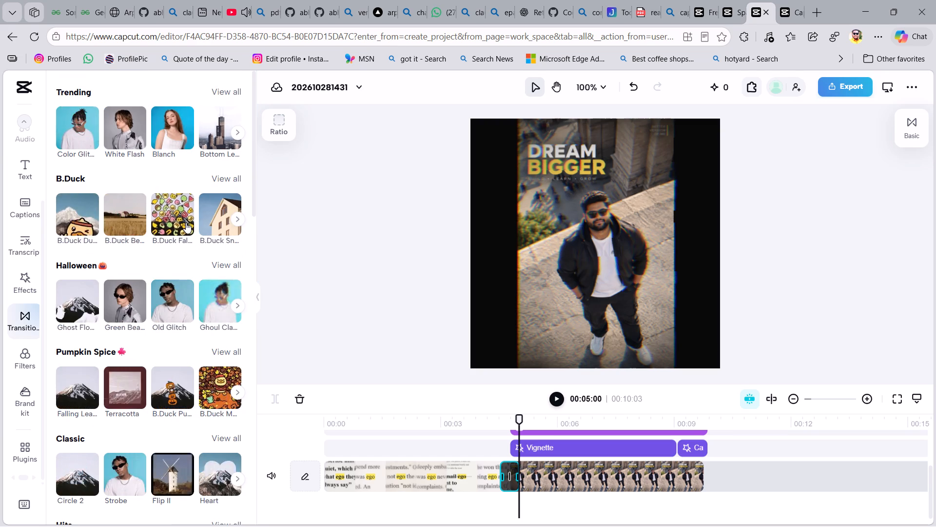
{"action": "scroll", "coordinate": [186, 223], "scroll_direction": "down", "scroll_amount": 3}
{"action": "scroll", "coordinate": [186, 223], "scroll_direction": "up", "scroll_amount": 2}
{"action": "scroll", "coordinate": [186, 223], "scroll_direction": "down", "scroll_amount": 1}
{"action": "scroll", "coordinate": [186, 223], "scroll_direction": "up", "scroll_amount": 1}
{"action": "scroll", "coordinate": [186, 223], "scroll_direction": "down", "scroll_amount": 12}
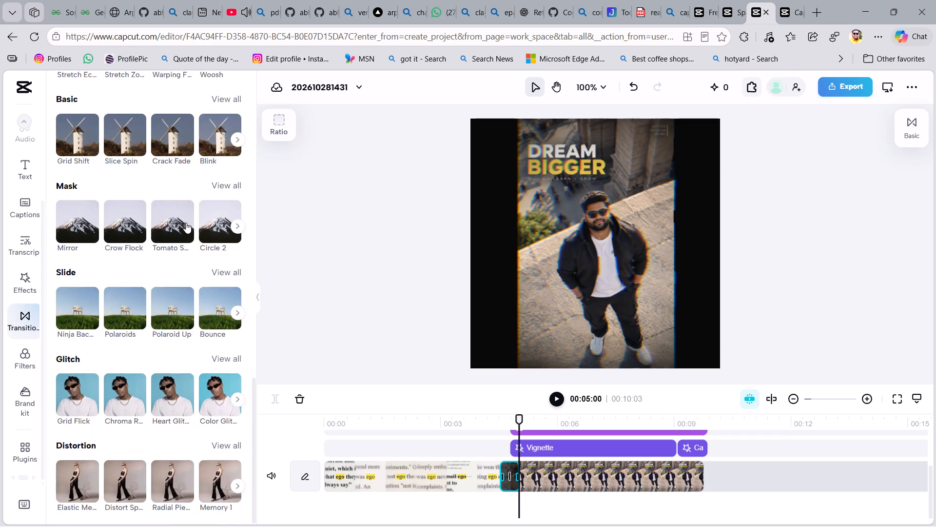
{"action": "scroll", "coordinate": [186, 223], "scroll_direction": "down", "scroll_amount": 2}
{"action": "scroll", "coordinate": [186, 223], "scroll_direction": "up", "scroll_amount": 6}
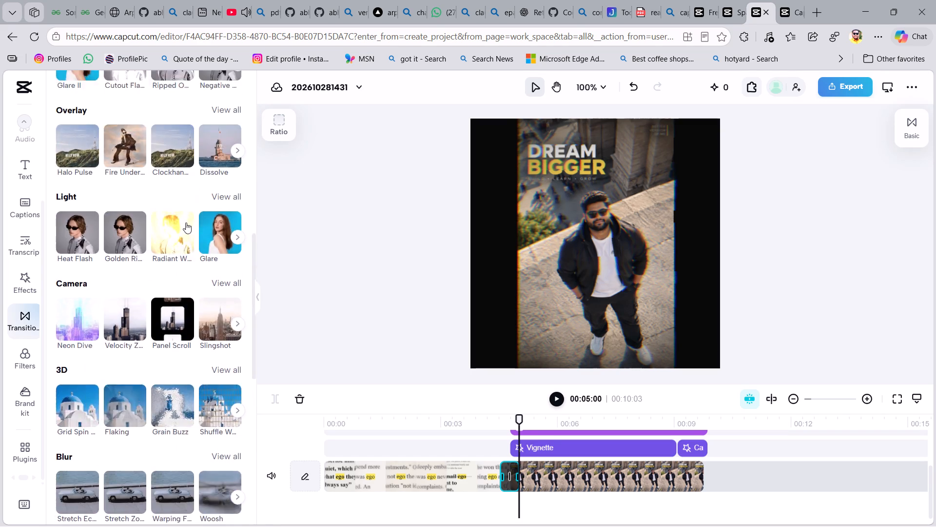
{"action": "scroll", "coordinate": [186, 223], "scroll_direction": "up", "scroll_amount": 8}
{"action": "scroll", "coordinate": [186, 223], "scroll_direction": "down", "scroll_amount": 1}
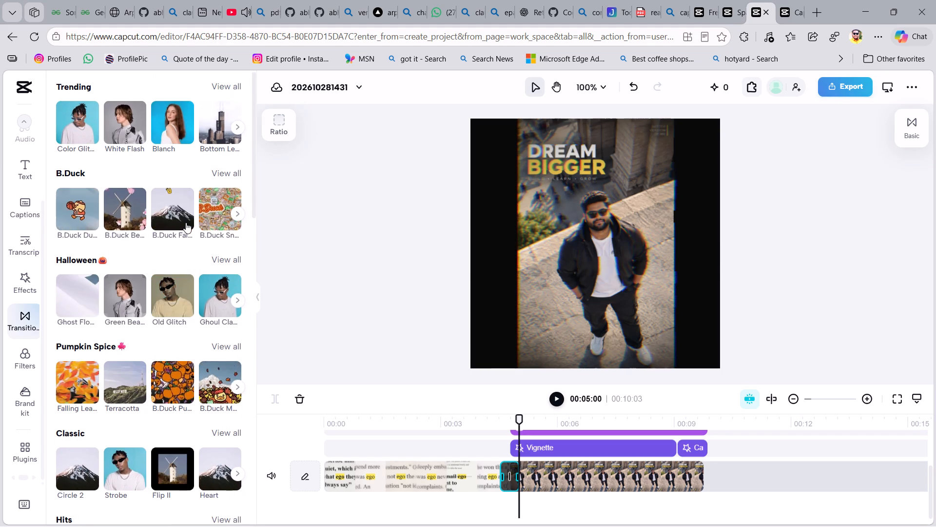
{"action": "scroll", "coordinate": [186, 223], "scroll_direction": "down", "scroll_amount": 2}
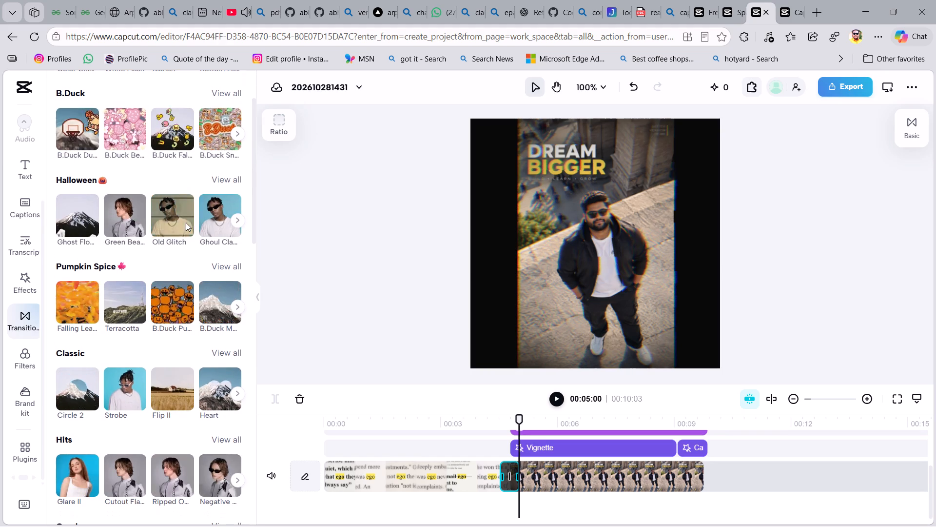
{"action": "scroll", "coordinate": [186, 223], "scroll_direction": "down", "scroll_amount": 1}
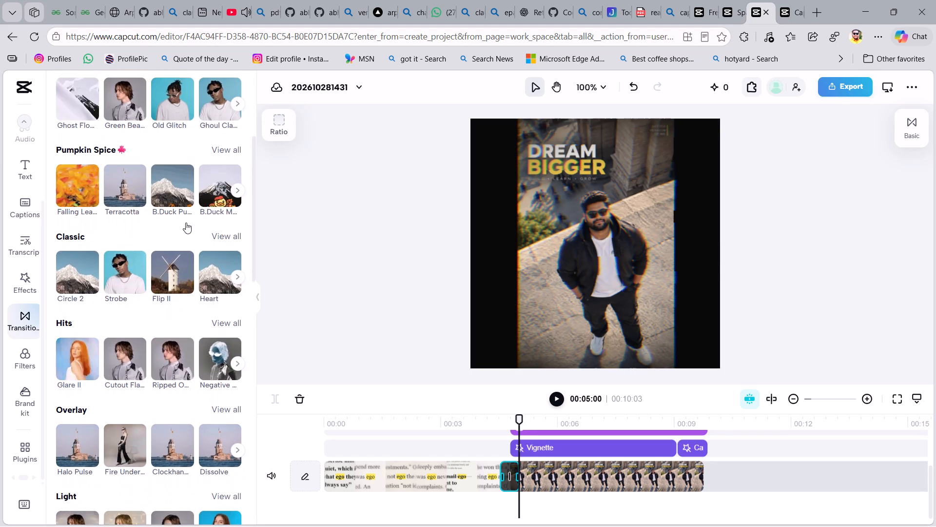
{"action": "scroll", "coordinate": [186, 223], "scroll_direction": "down", "scroll_amount": 2}
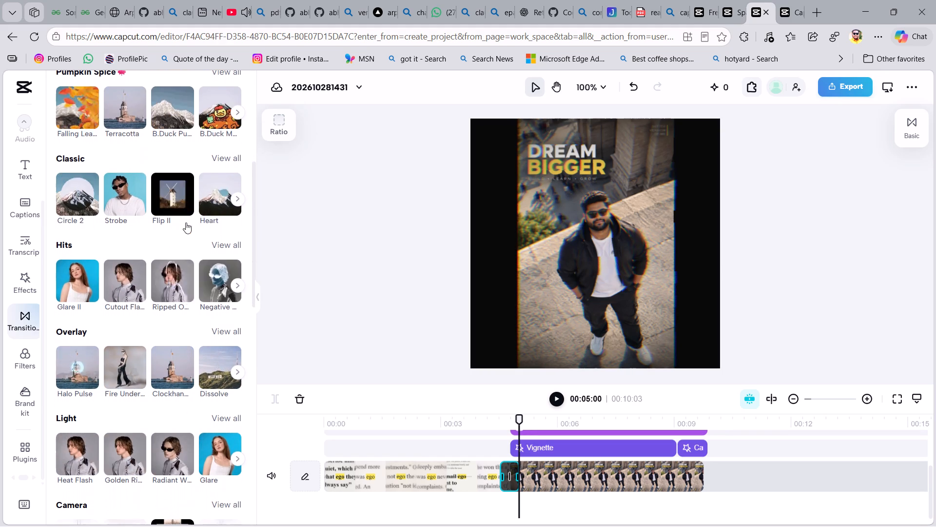
{"action": "scroll", "coordinate": [186, 223], "scroll_direction": "down", "scroll_amount": 1}
Apply the Dissolve transition from the Overlay category at the cut between the "ego" text clip and the portrait image.
{"action": "left_click", "coordinate": [218, 350]}
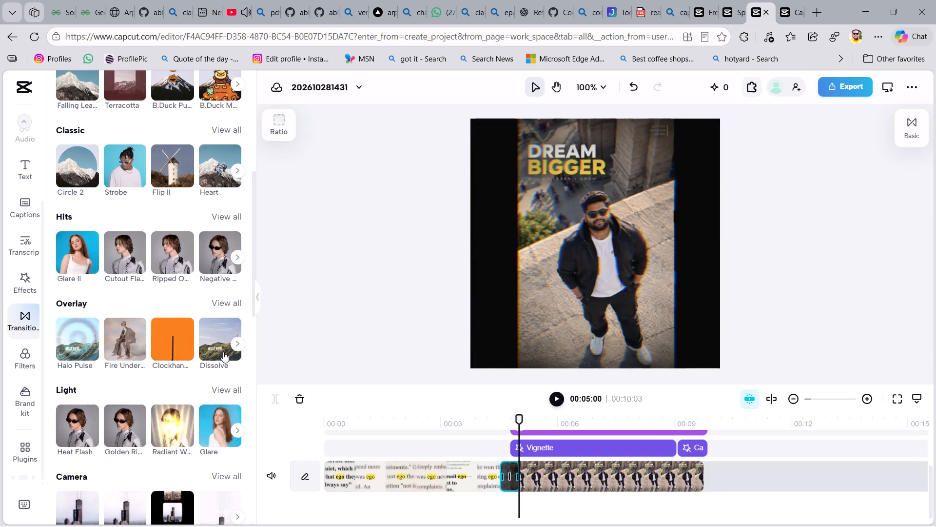
{"action": "left_click", "coordinate": [216, 341]}
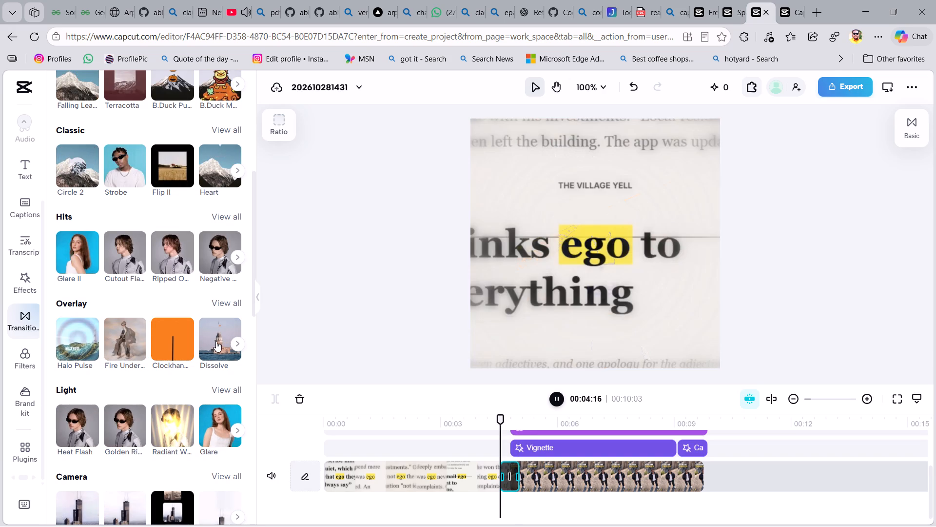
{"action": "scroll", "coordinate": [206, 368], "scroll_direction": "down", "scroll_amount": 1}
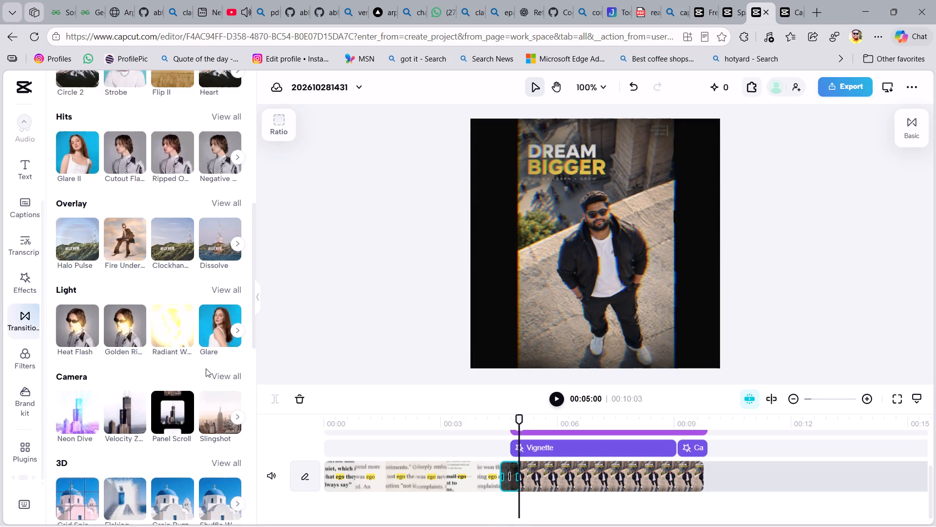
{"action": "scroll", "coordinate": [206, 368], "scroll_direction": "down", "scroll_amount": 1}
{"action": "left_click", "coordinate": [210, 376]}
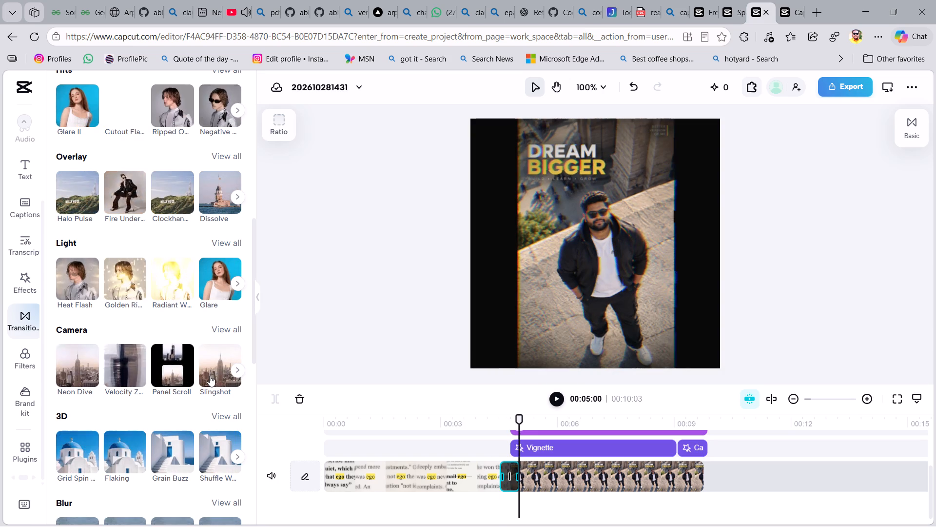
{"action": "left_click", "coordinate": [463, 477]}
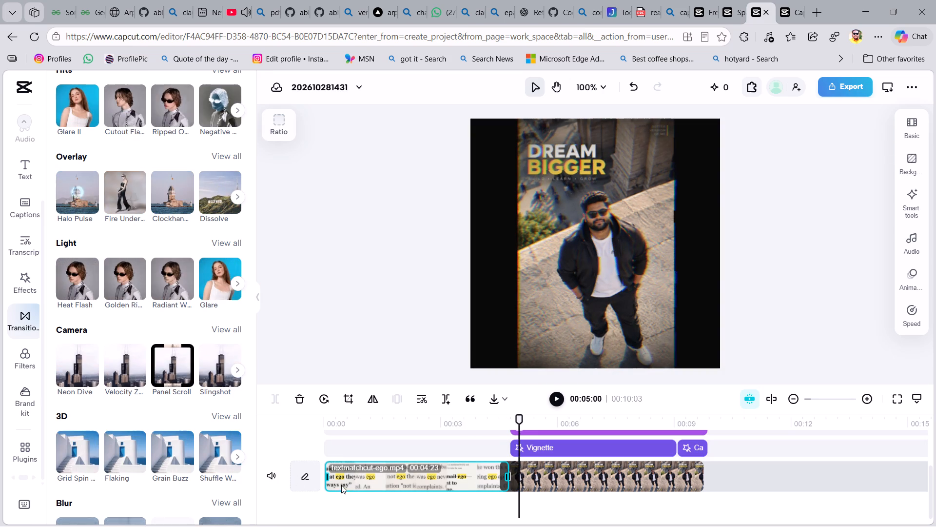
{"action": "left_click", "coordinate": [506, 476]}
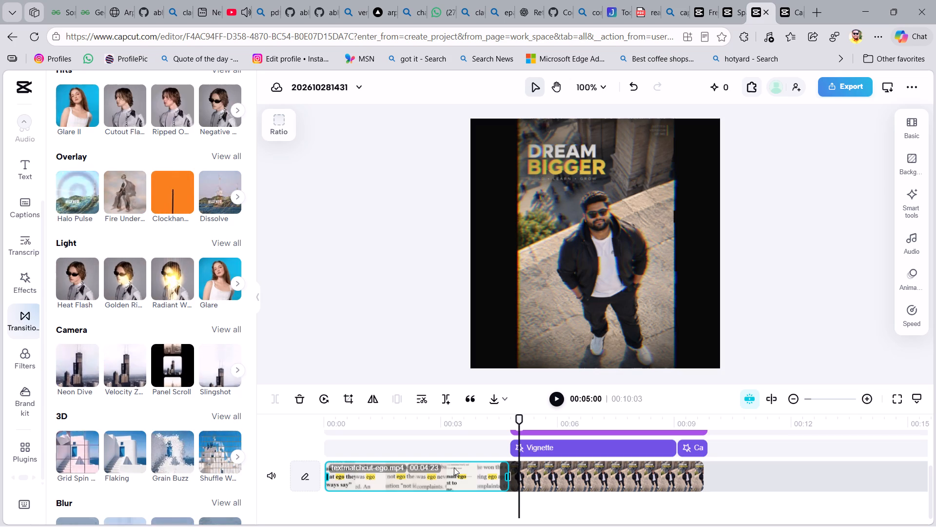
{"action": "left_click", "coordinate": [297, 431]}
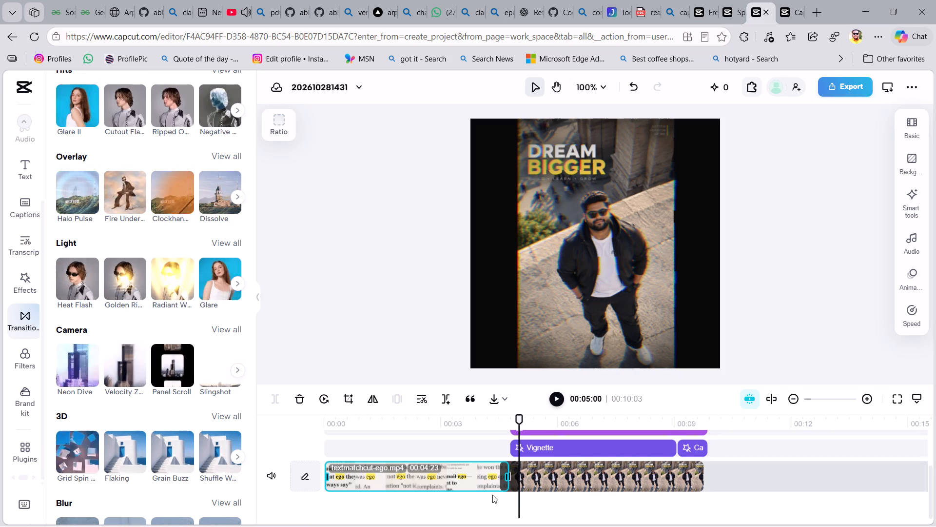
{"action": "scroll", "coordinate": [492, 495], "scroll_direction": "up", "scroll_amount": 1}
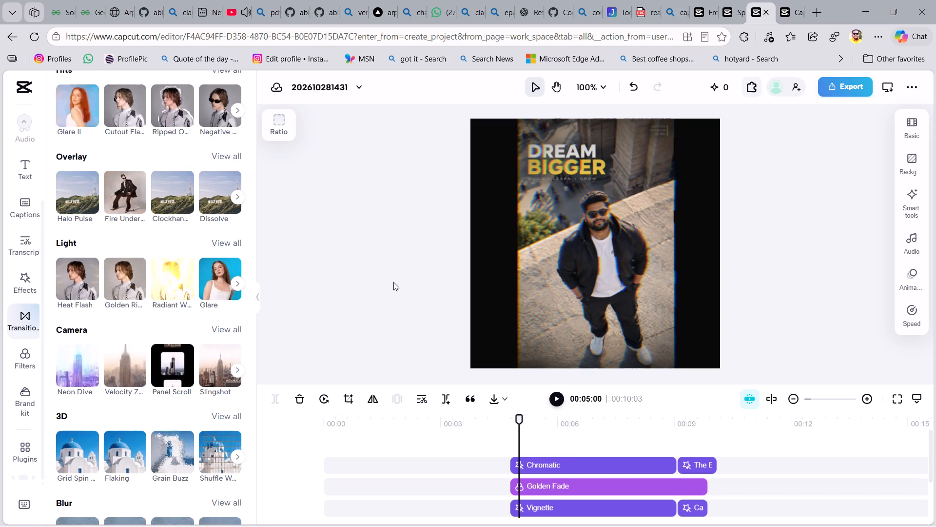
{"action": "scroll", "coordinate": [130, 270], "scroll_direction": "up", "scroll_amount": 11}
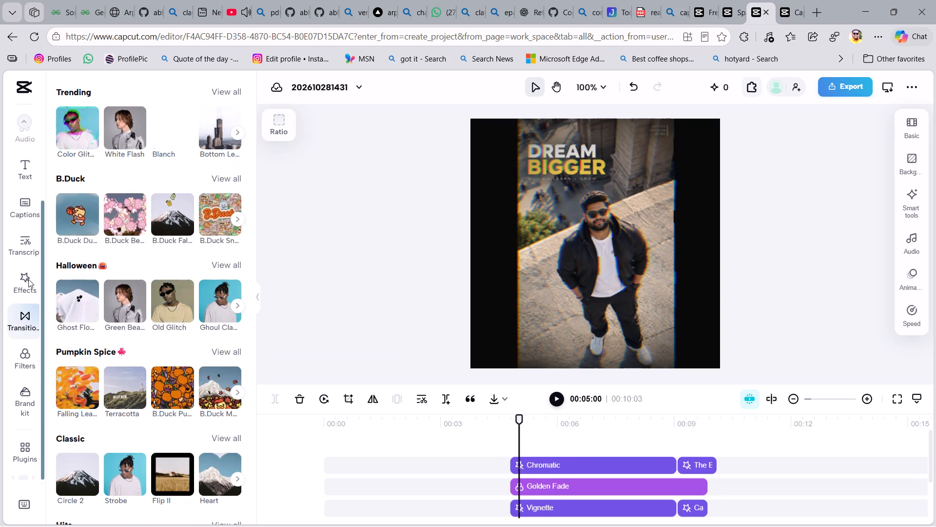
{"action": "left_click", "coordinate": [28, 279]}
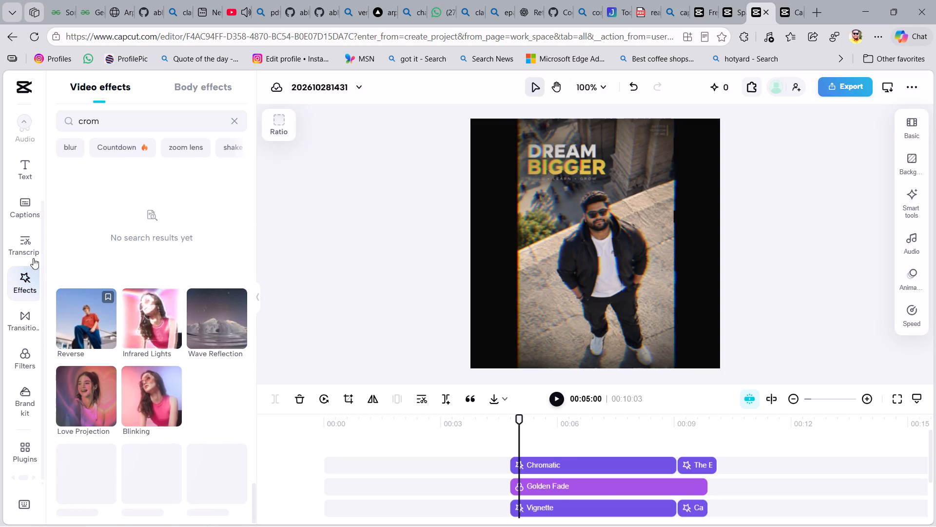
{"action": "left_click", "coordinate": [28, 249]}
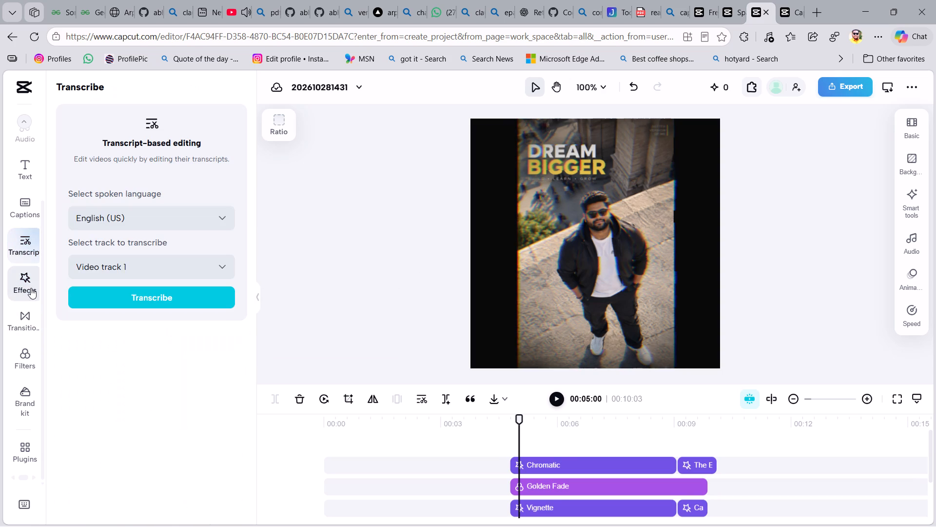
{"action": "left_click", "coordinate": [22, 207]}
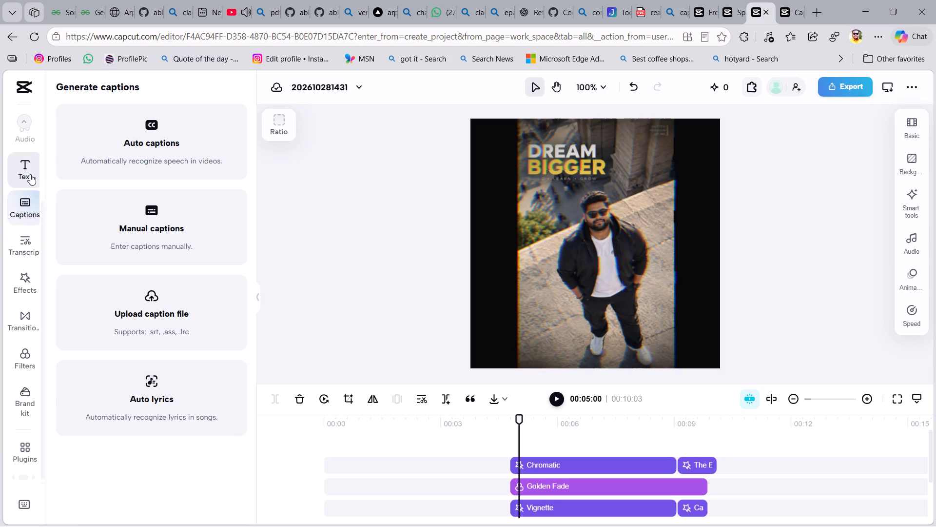
Add the "Halloween Music" text template from the Halloween category to the timeline.
{"action": "left_click", "coordinate": [30, 174]}
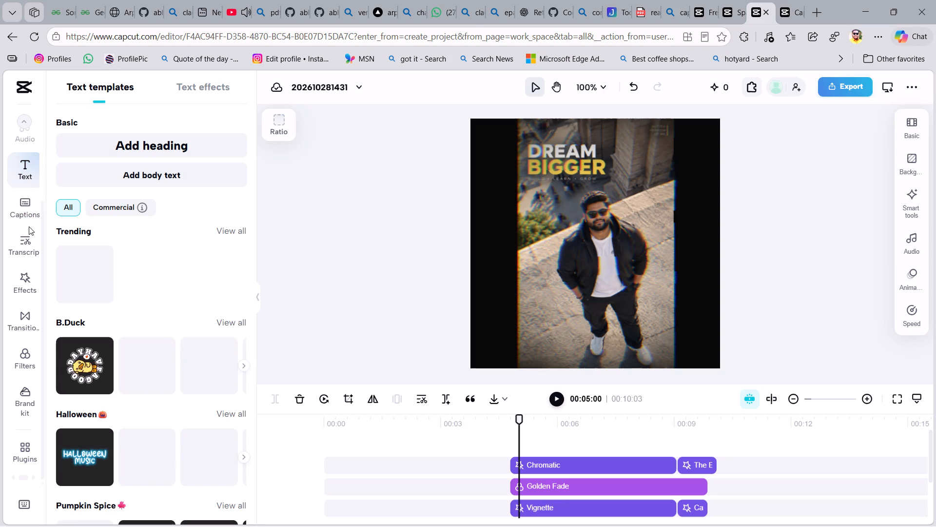
{"action": "scroll", "coordinate": [29, 226], "scroll_direction": "down", "scroll_amount": 1}
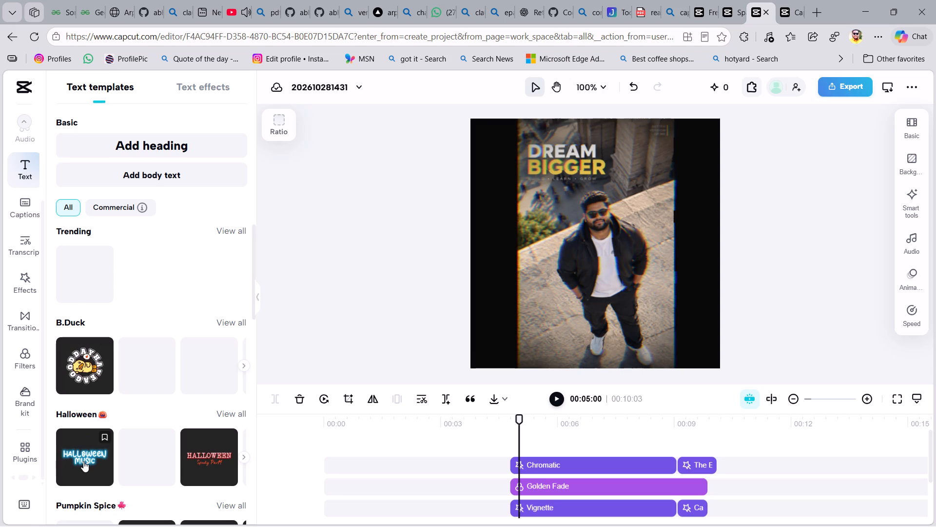
{"action": "left_click", "coordinate": [83, 461]}
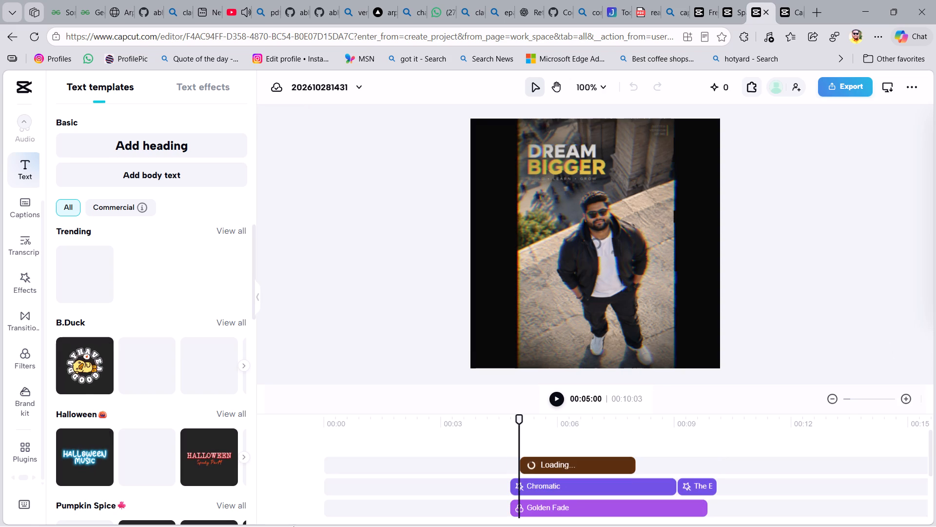
Move the "Halloween Music" text template clip to the very start of the timeline.
{"action": "left_click_drag", "start_coordinate": [586, 464], "coordinate": [439, 488]}
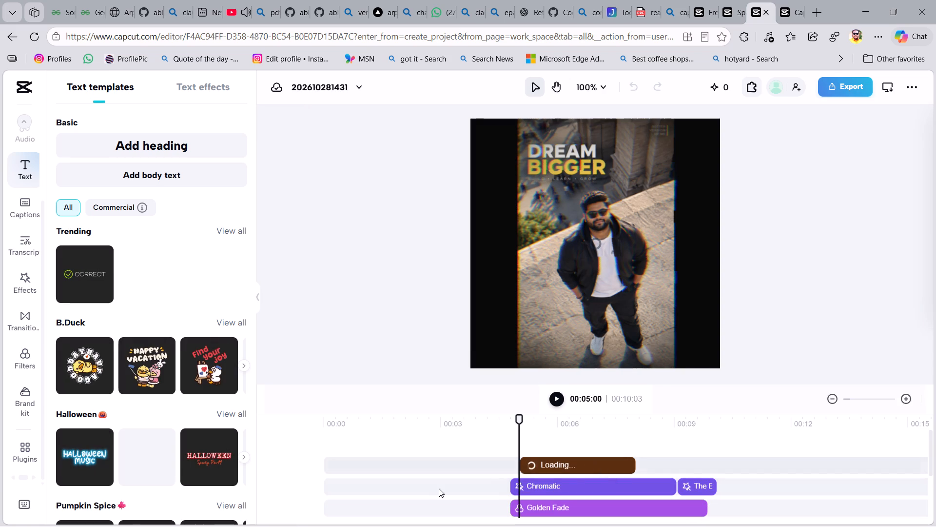
{"action": "left_click_drag", "start_coordinate": [439, 488], "coordinate": [523, 458]}
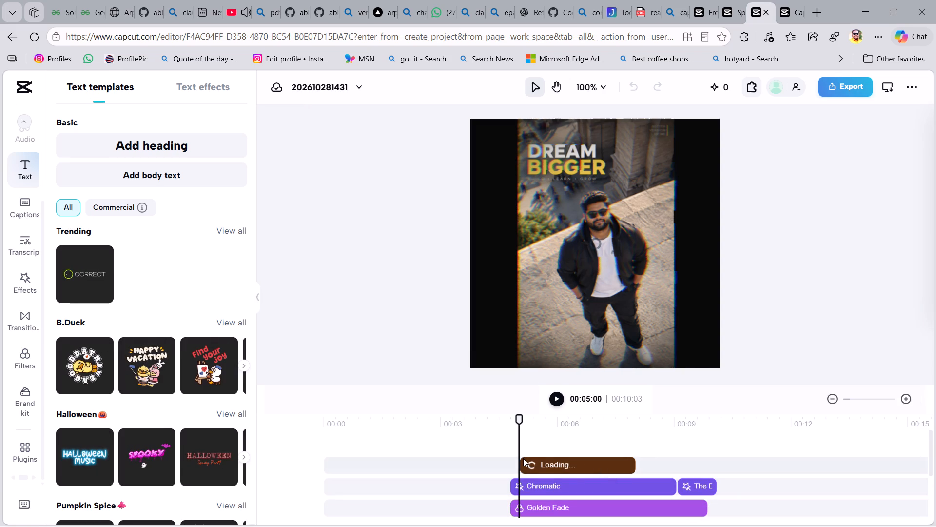
{"action": "left_click_drag", "start_coordinate": [523, 458], "coordinate": [524, 458]}
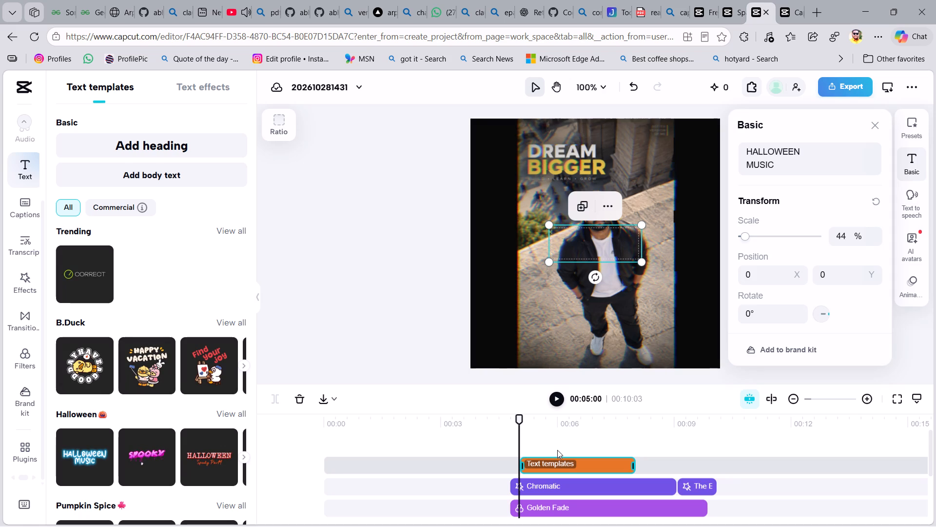
{"action": "left_click_drag", "start_coordinate": [561, 464], "coordinate": [363, 463]}
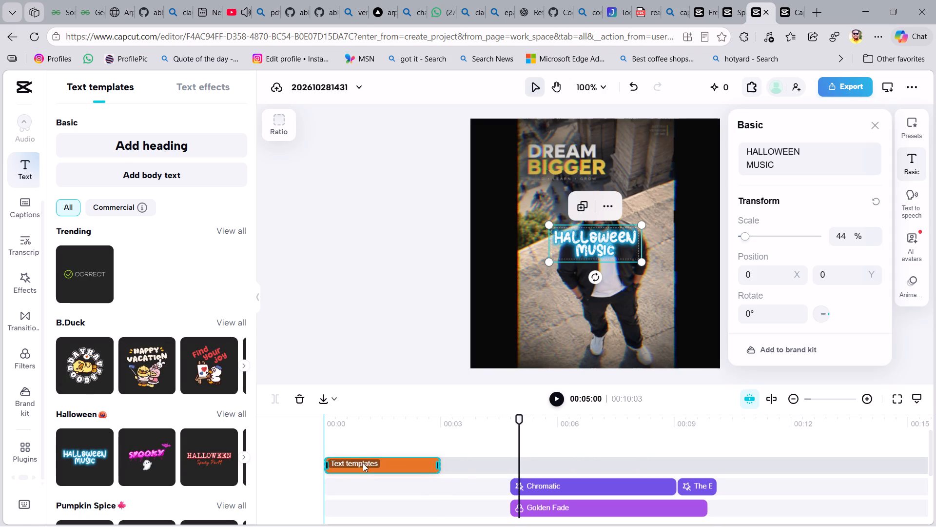
{"action": "left_click_drag", "start_coordinate": [363, 463], "coordinate": [360, 463]}
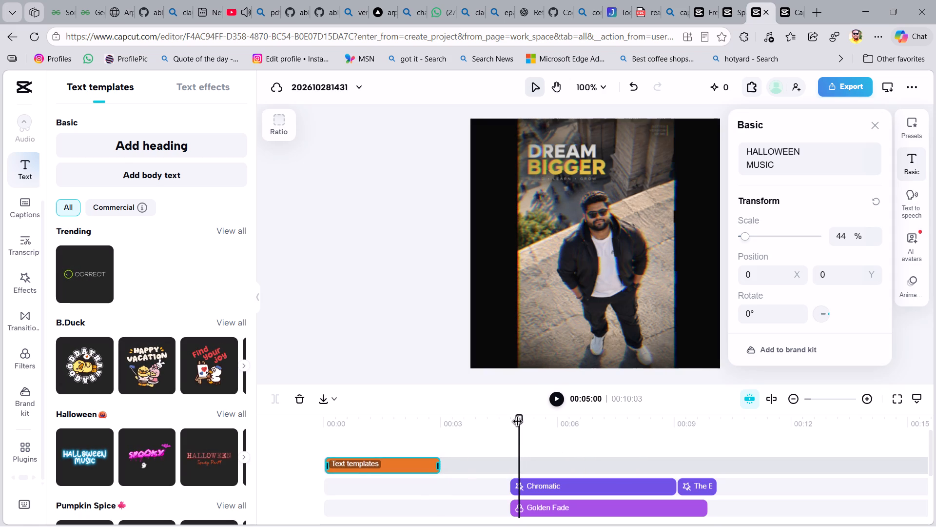
At 00:00:00, place the "Halloween Music" text in the video frame's lower-left corner and enlarge it to about 98%.
{"action": "left_click_drag", "start_coordinate": [518, 422], "coordinate": [195, 482]}
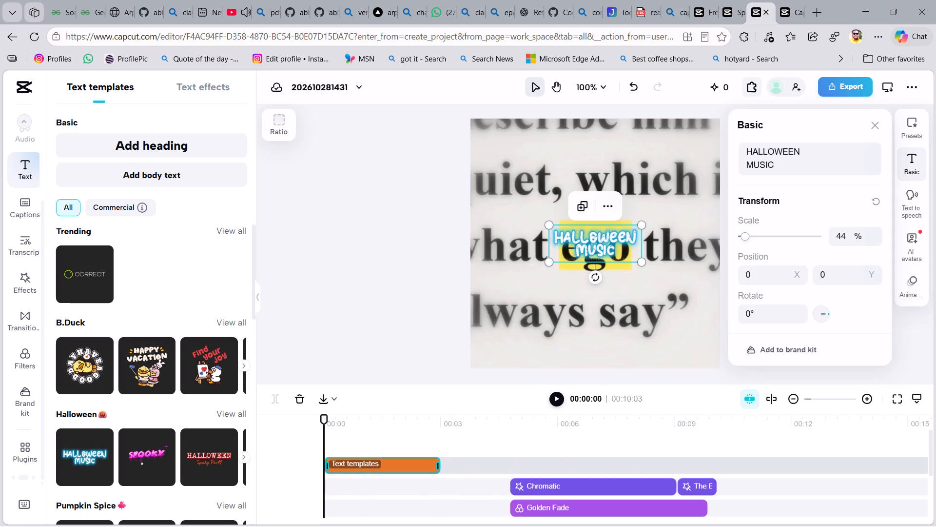
{"action": "left_click_drag", "start_coordinate": [608, 240], "coordinate": [547, 308]}
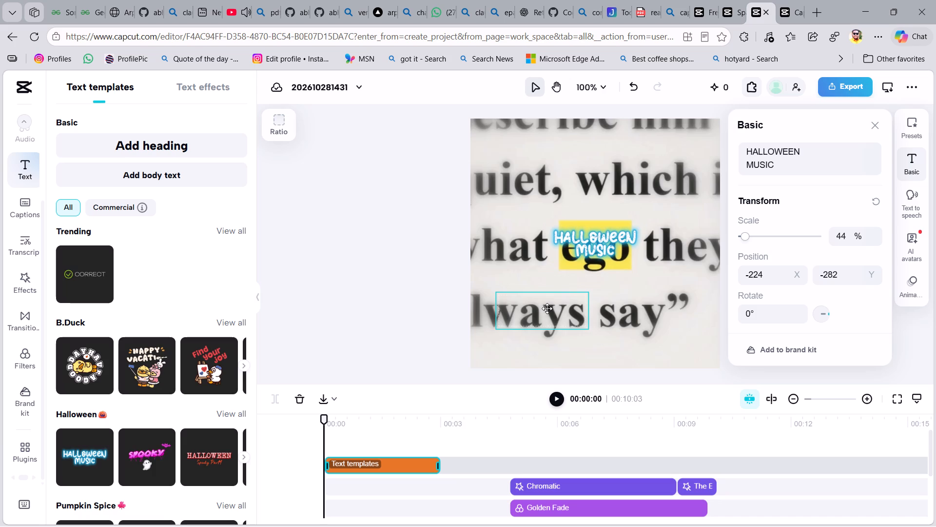
{"action": "left_click_drag", "start_coordinate": [547, 308], "coordinate": [533, 346]}
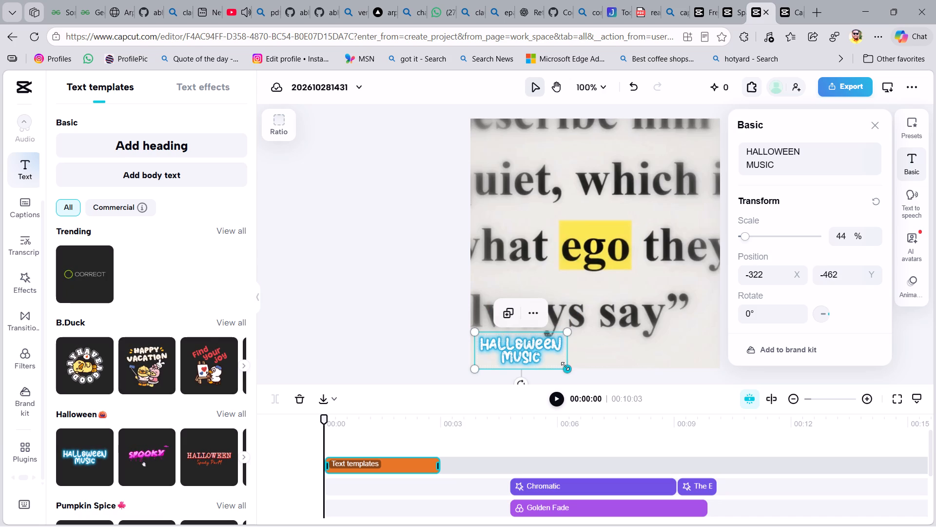
{"action": "left_click_drag", "start_coordinate": [565, 366], "coordinate": [707, 343]}
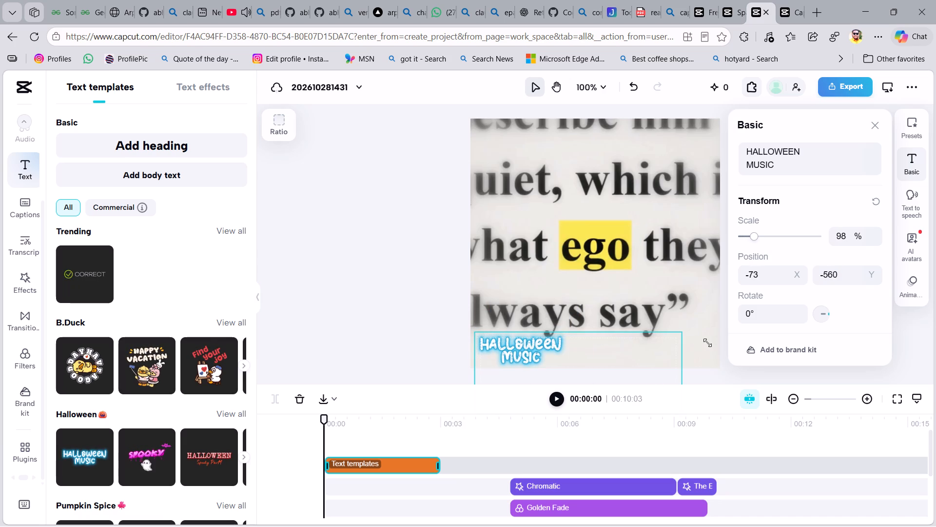
{"action": "left_click", "coordinate": [581, 368]}
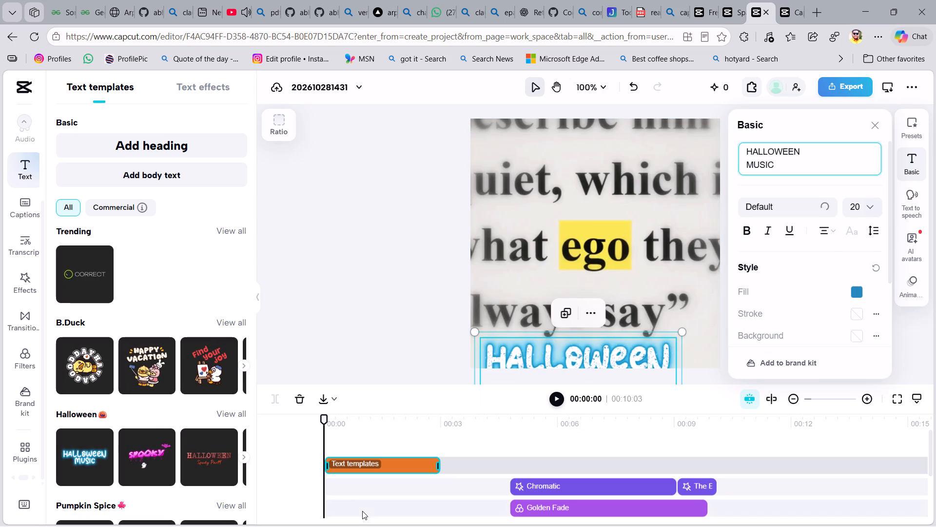
Extend the end of the "Halloween Music" text clip to about 00:04:19, just before the Chromatic effect starts.
{"action": "left_click_drag", "start_coordinate": [440, 465], "coordinate": [507, 471]}
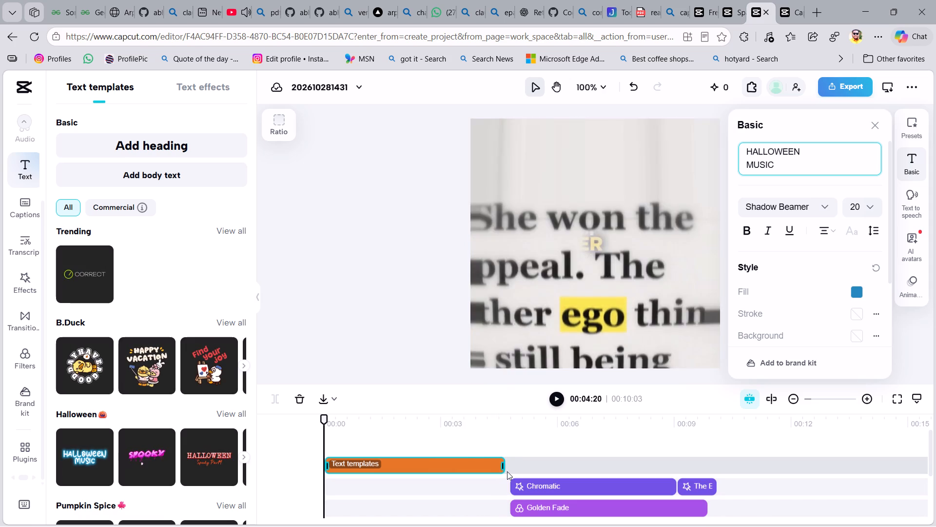
{"action": "left_click_drag", "start_coordinate": [507, 471], "coordinate": [496, 473]}
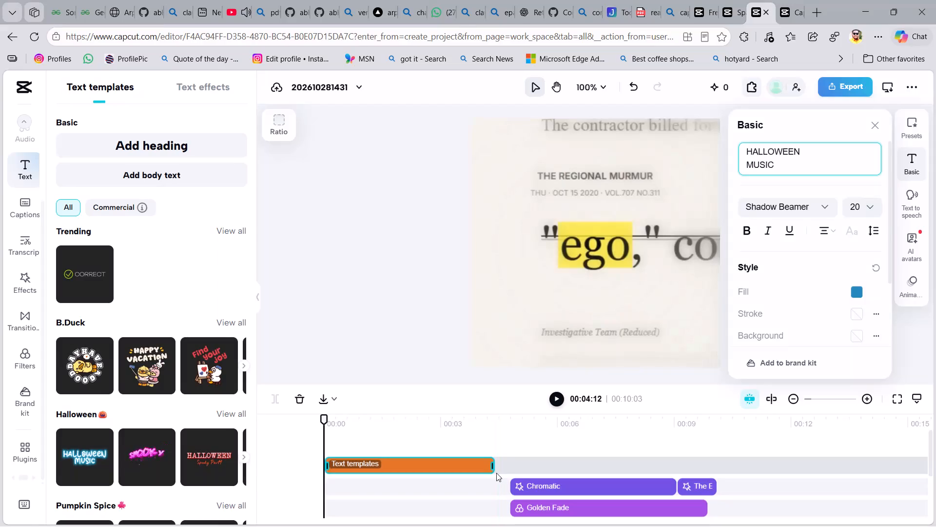
{"action": "left_click_drag", "start_coordinate": [496, 473], "coordinate": [505, 473]}
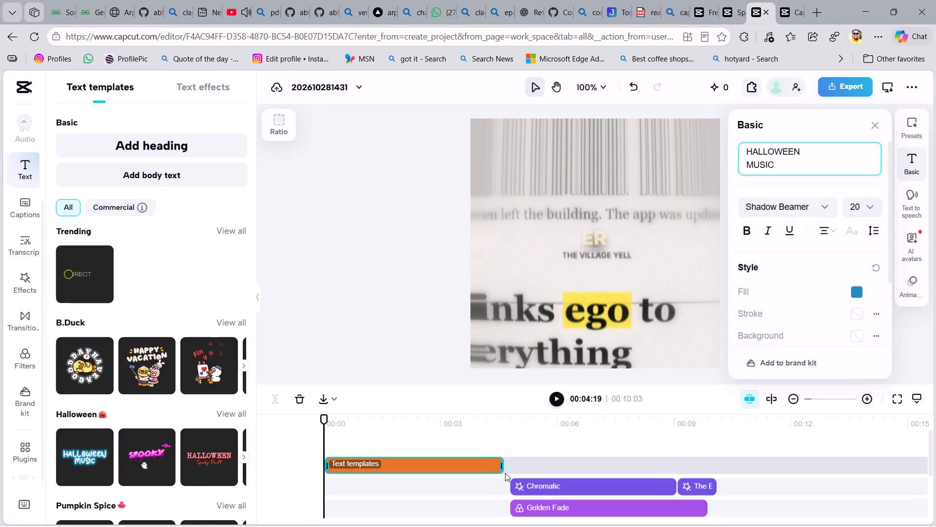
Trim the end of the "Halloween Music" text clip back to about 00:04:15.
{"action": "left_click_drag", "start_coordinate": [505, 473], "coordinate": [500, 473]}
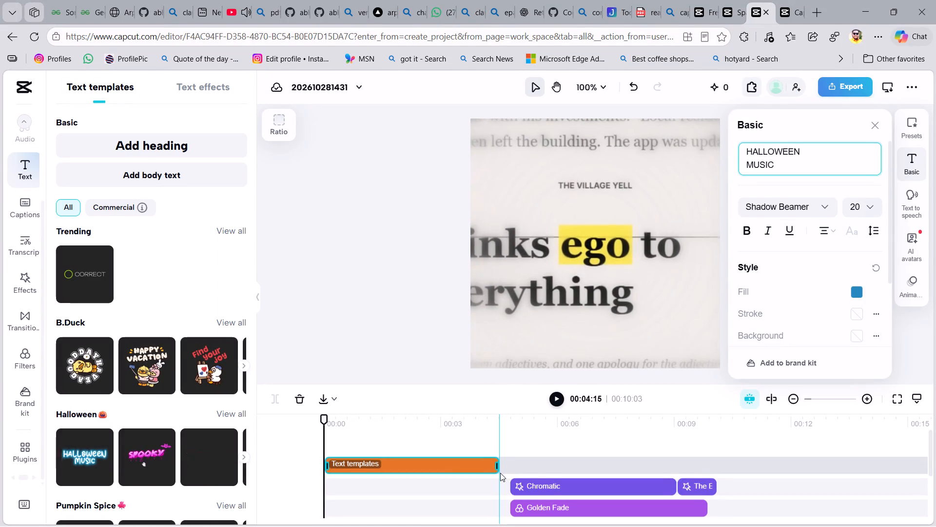
{"action": "left_click_drag", "start_coordinate": [500, 473], "coordinate": [501, 473]}
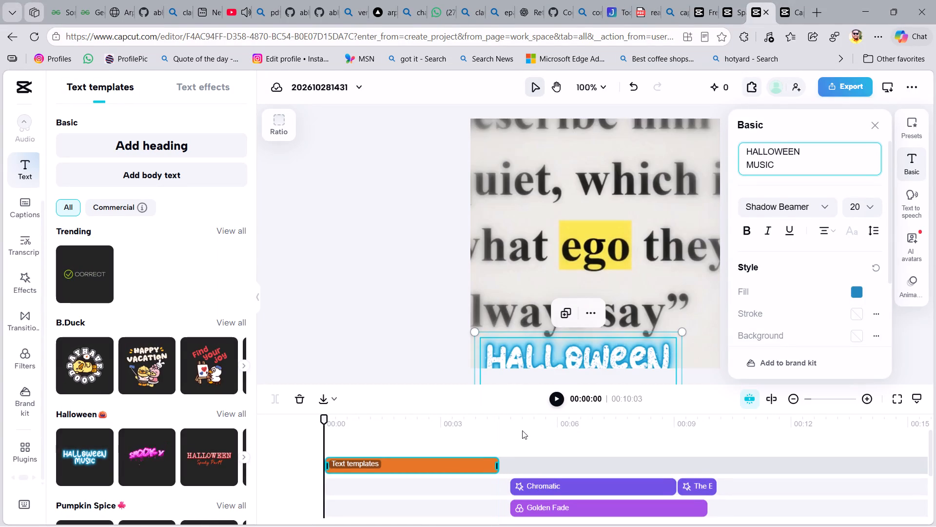
Shift the "Halloween Music" text so it sits roughly centred along the bottom edge of the video frame.
{"action": "left_click_drag", "start_coordinate": [584, 356], "coordinate": [600, 353]}
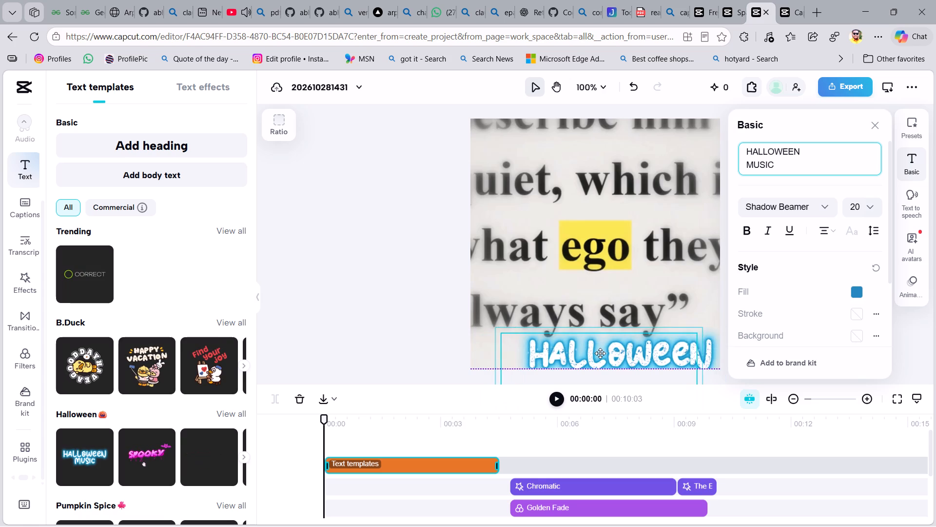
{"action": "left_click_drag", "start_coordinate": [600, 353], "coordinate": [594, 354]}
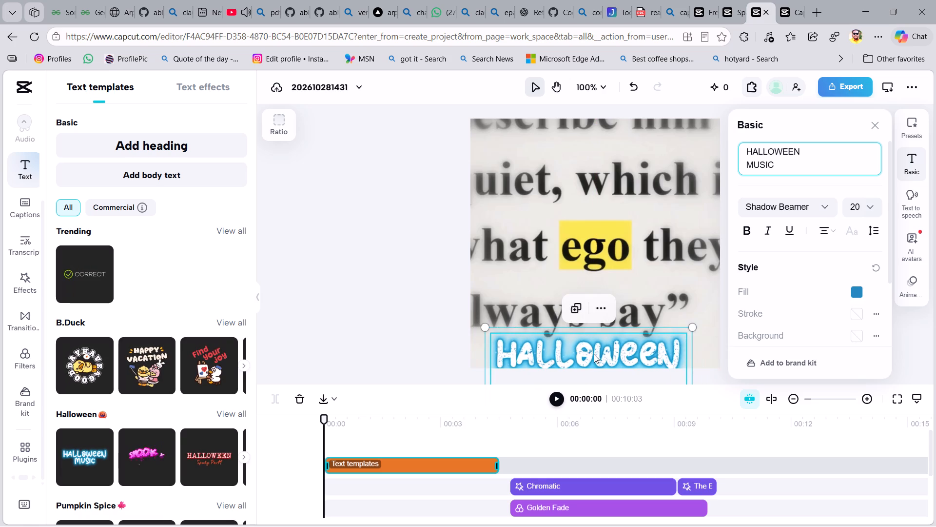
{"action": "left_click", "coordinate": [506, 256]}
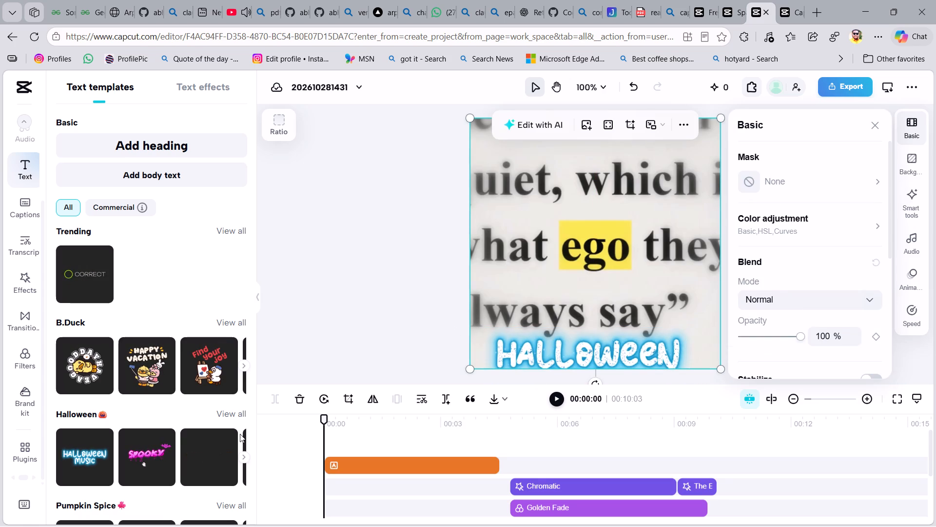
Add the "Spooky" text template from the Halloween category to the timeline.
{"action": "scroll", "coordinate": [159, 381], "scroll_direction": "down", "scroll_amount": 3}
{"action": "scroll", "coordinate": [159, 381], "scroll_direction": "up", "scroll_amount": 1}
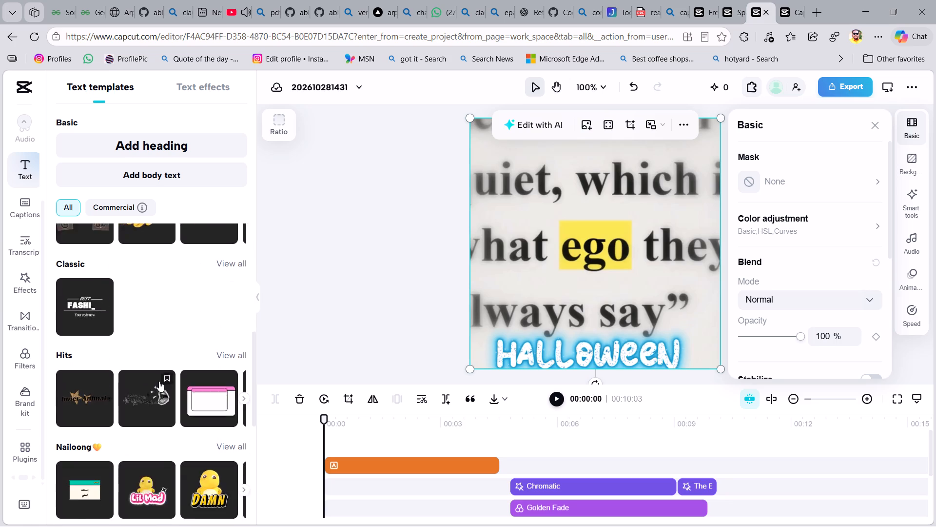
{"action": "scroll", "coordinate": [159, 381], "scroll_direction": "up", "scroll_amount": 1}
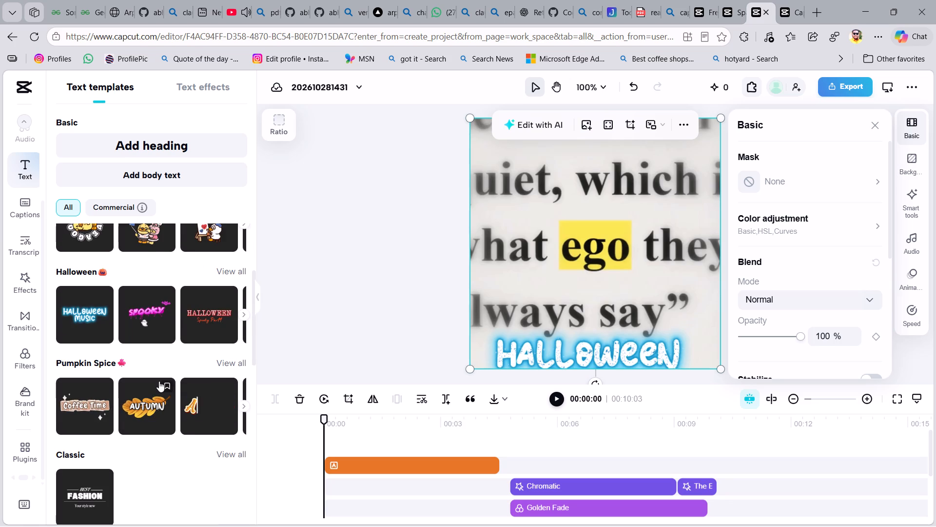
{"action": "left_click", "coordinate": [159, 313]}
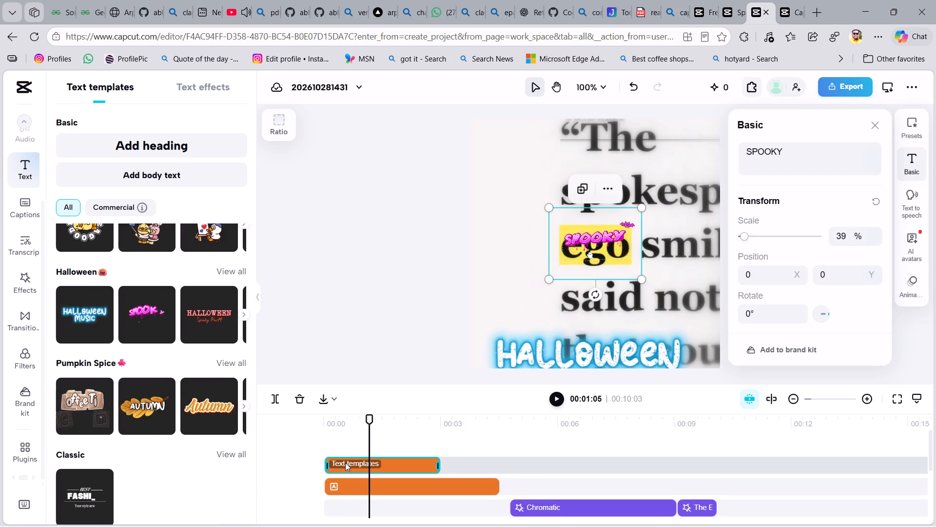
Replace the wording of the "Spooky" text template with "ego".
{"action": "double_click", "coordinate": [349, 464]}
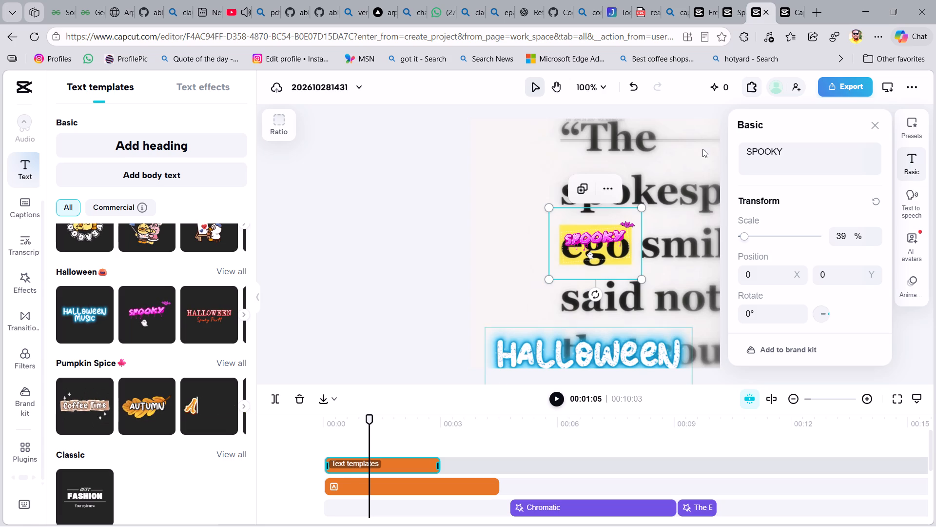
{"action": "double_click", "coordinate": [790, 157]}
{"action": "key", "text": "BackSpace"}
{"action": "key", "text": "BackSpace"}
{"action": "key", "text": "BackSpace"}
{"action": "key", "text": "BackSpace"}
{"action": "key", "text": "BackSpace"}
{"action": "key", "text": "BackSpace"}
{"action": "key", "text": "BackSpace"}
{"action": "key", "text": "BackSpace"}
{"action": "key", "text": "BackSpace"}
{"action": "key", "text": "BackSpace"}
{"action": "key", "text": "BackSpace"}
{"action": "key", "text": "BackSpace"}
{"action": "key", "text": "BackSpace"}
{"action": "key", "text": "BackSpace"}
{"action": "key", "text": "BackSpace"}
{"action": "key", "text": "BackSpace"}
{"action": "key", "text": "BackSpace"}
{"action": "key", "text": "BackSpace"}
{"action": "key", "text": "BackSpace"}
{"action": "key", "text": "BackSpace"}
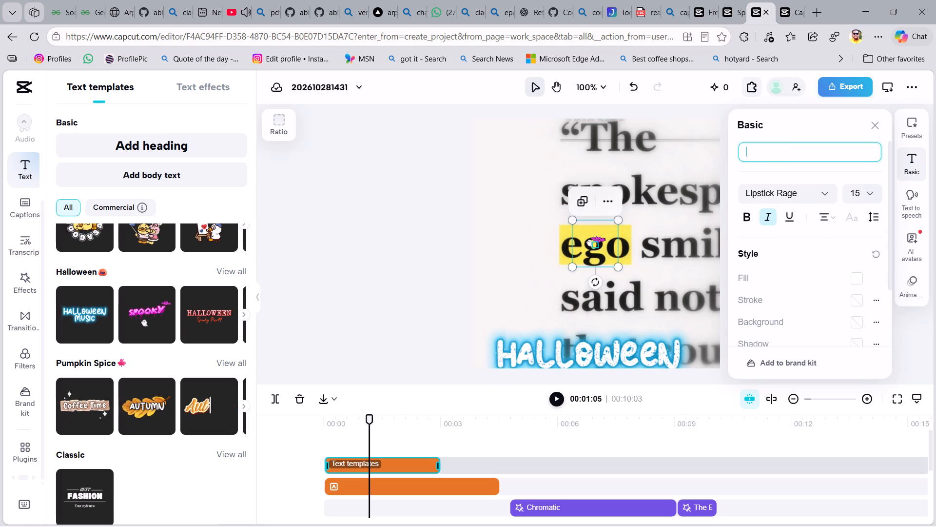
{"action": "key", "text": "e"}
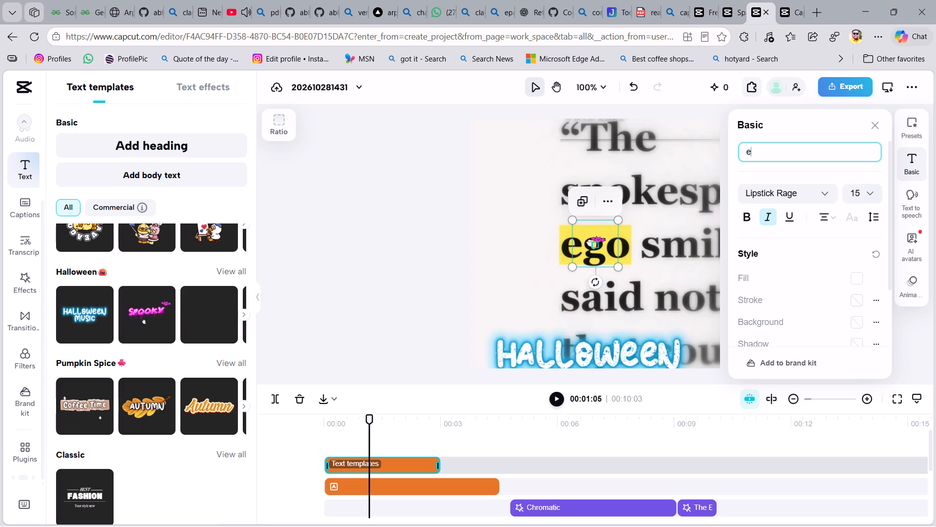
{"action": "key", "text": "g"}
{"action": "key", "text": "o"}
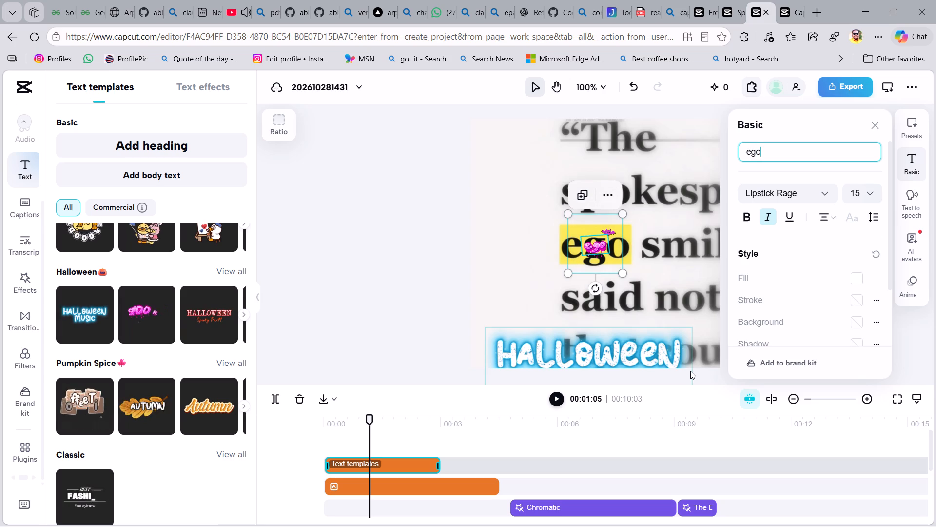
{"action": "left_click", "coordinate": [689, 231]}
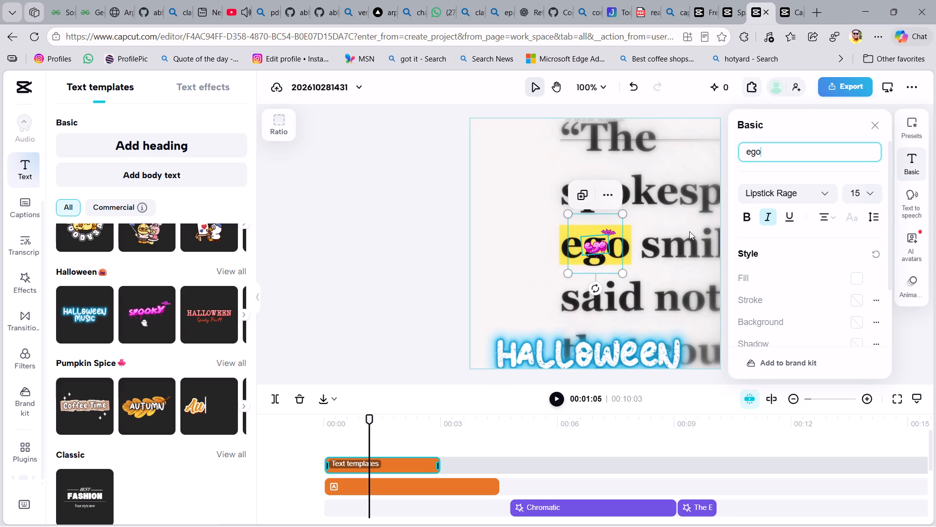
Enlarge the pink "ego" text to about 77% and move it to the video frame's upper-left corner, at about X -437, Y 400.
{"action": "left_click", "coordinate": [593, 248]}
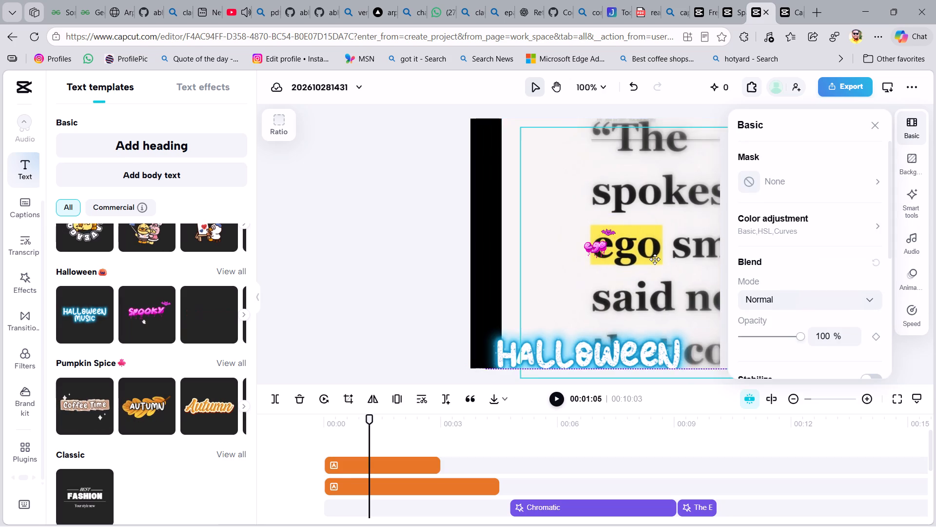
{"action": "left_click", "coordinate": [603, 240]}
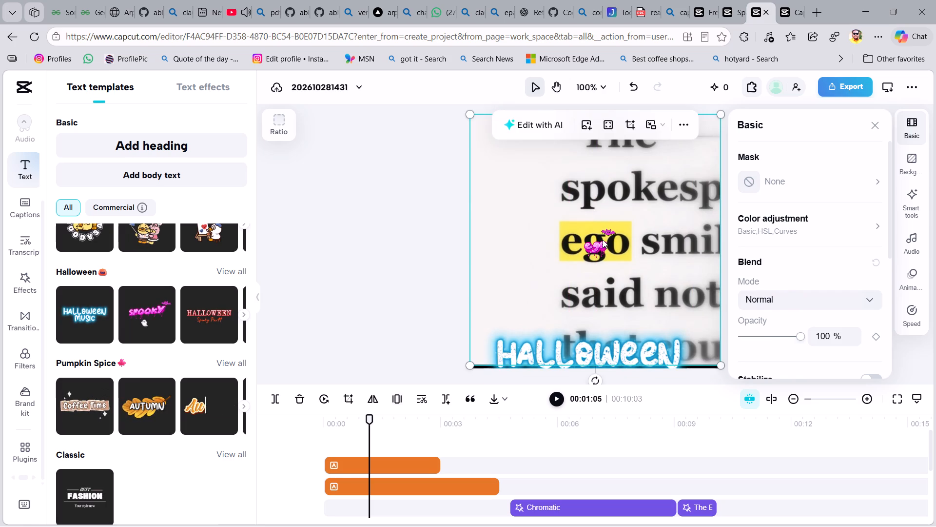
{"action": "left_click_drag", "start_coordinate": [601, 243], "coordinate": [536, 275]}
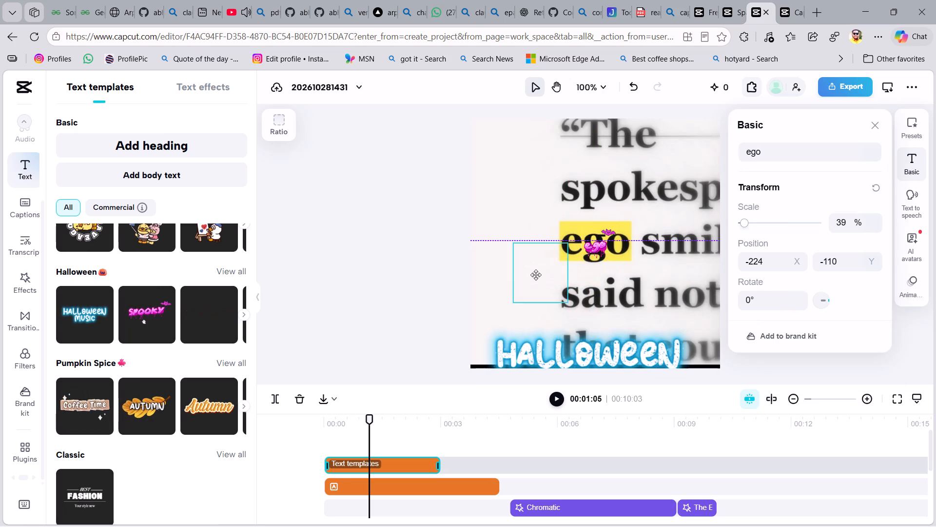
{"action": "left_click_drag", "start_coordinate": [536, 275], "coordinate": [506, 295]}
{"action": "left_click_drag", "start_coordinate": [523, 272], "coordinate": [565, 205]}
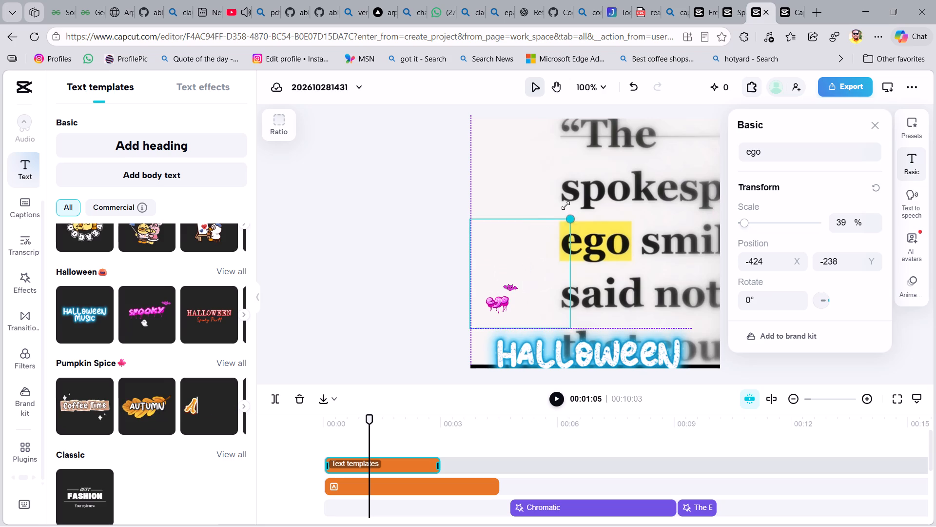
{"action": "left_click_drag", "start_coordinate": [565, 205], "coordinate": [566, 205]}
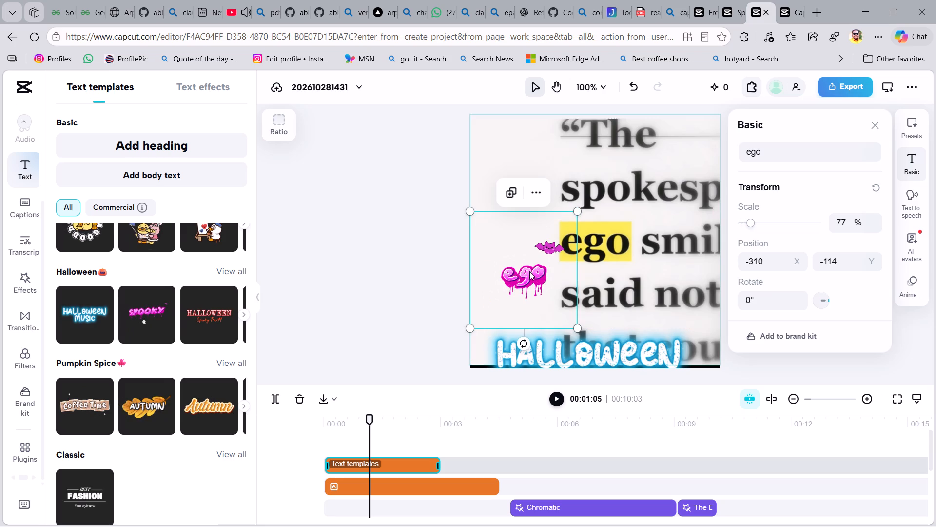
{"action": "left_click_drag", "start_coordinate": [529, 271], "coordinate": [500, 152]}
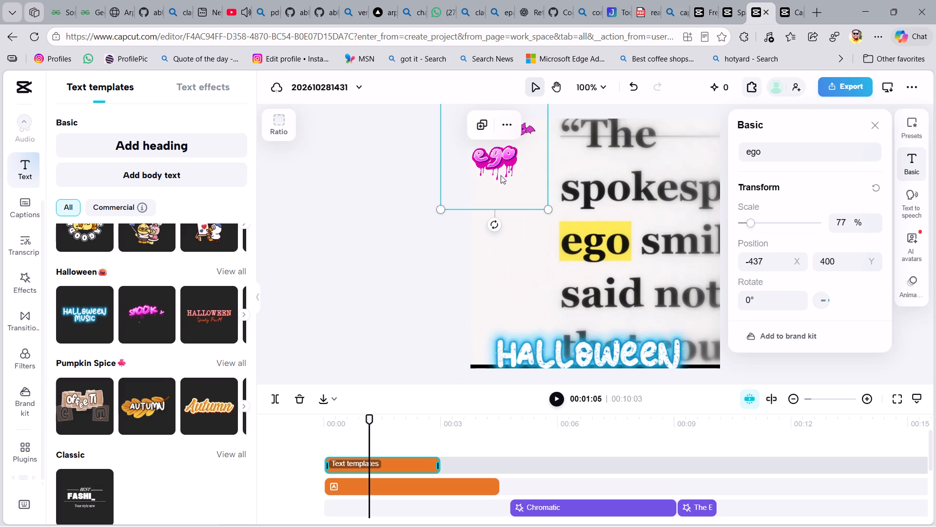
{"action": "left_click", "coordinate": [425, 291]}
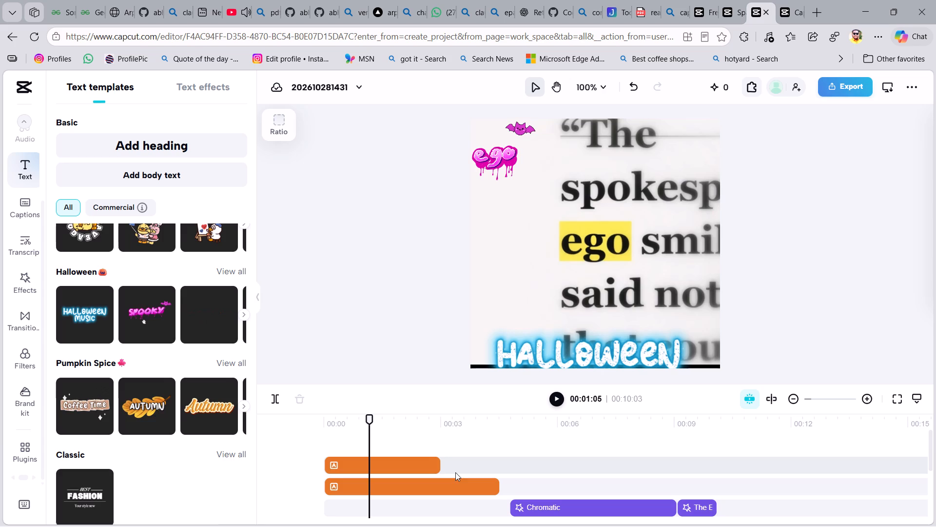
Play the video from 00:00:00 to preview the text overlays.
{"action": "left_click_drag", "start_coordinate": [371, 418], "coordinate": [323, 426]}
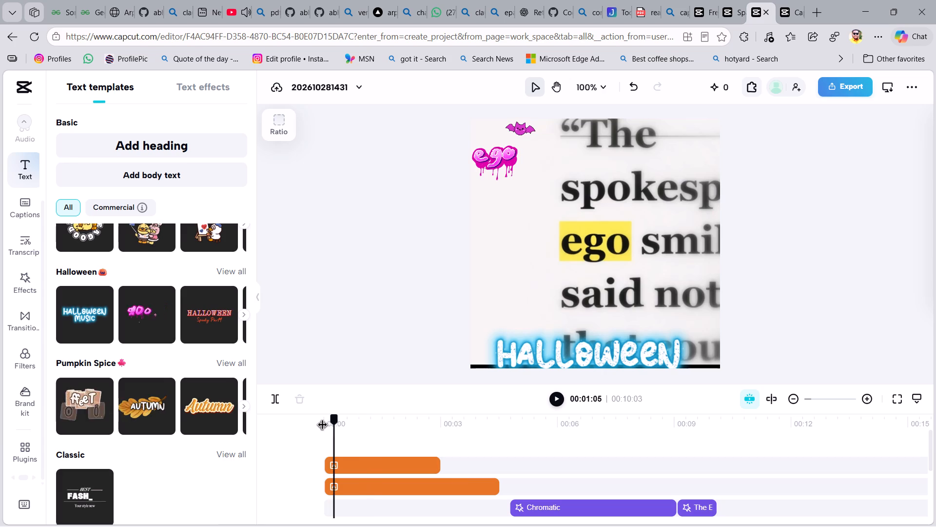
{"action": "left_click_drag", "start_coordinate": [323, 426], "coordinate": [322, 426]}
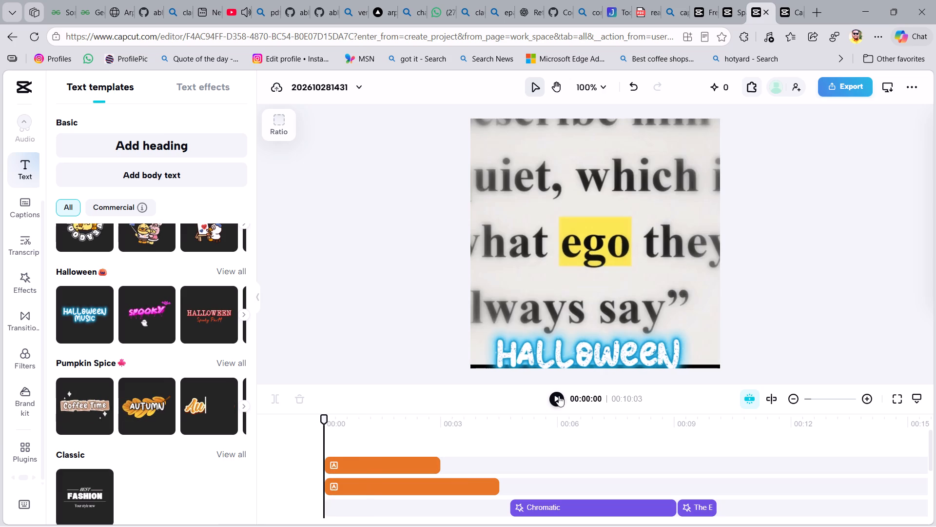
{"action": "left_click", "coordinate": [559, 396]}
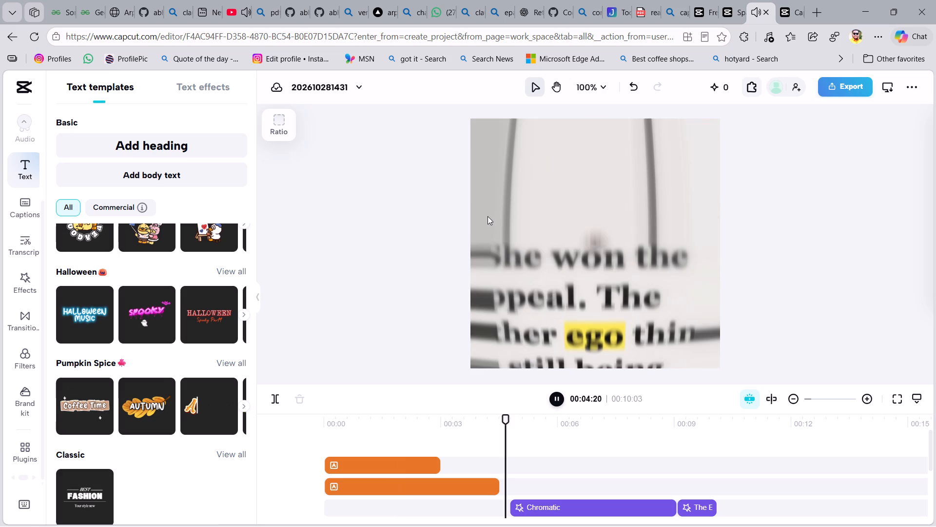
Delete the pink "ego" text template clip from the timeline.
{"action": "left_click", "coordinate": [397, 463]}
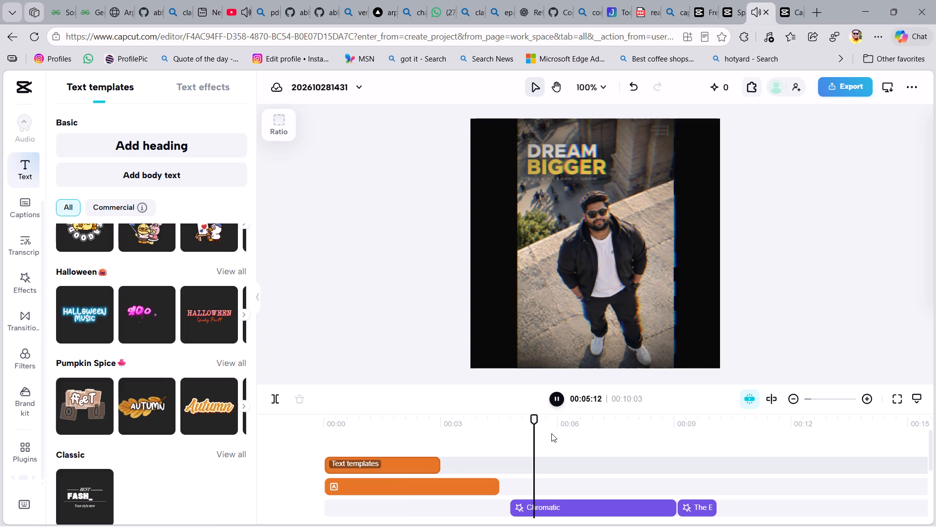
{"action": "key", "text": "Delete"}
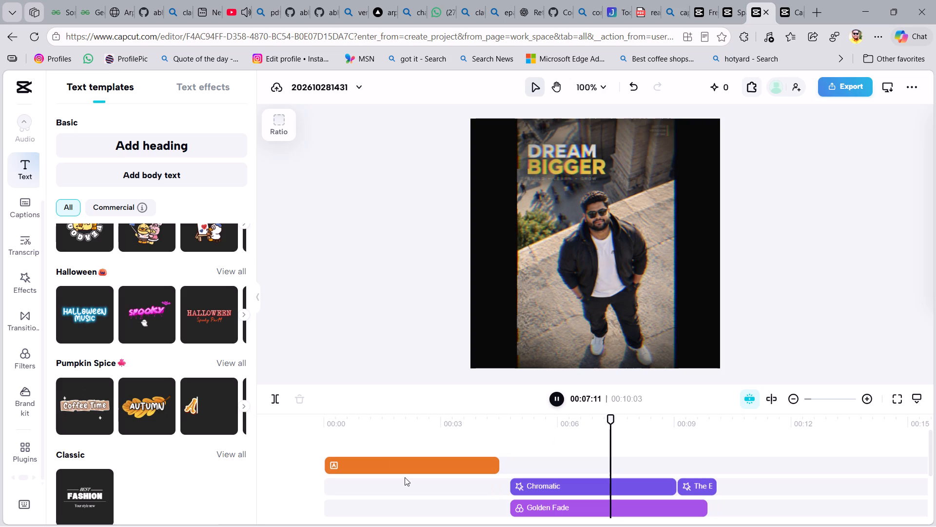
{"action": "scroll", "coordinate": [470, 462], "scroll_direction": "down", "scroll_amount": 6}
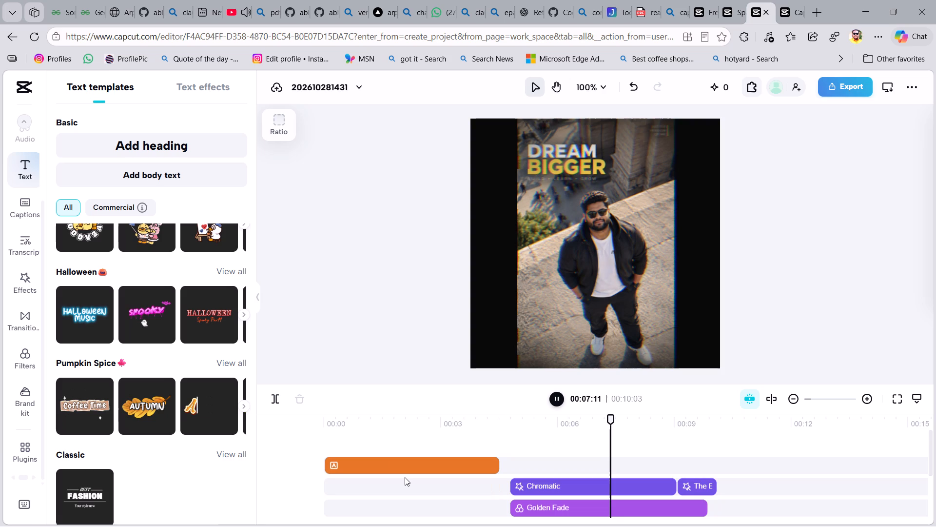